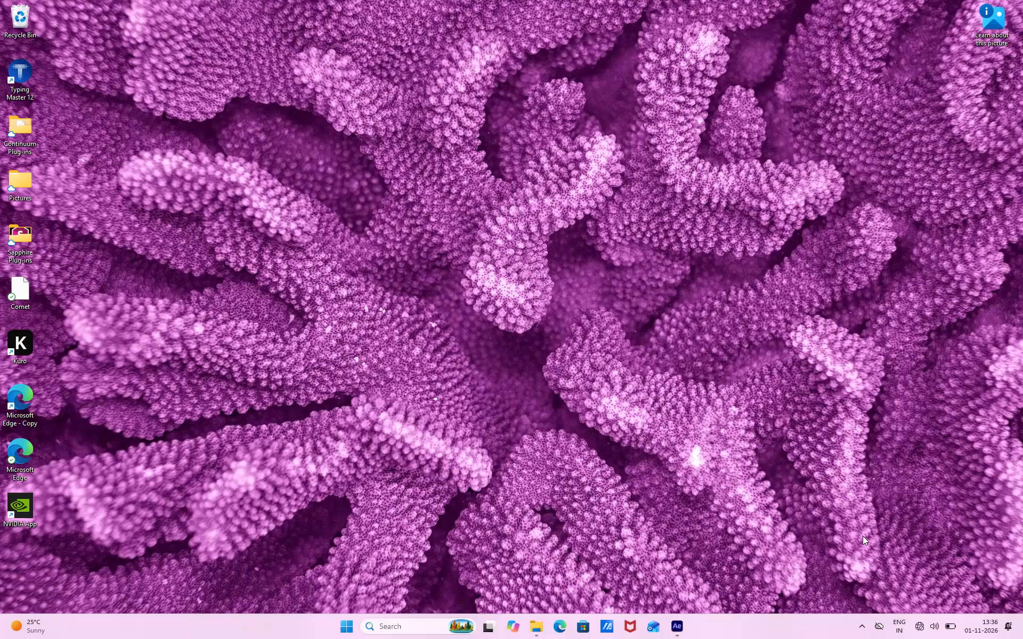
Turn on Wi-Fi and select the Airtel_navr_8722 network in the list of available connections.
{"action": "left_click", "coordinate": [923, 634]}
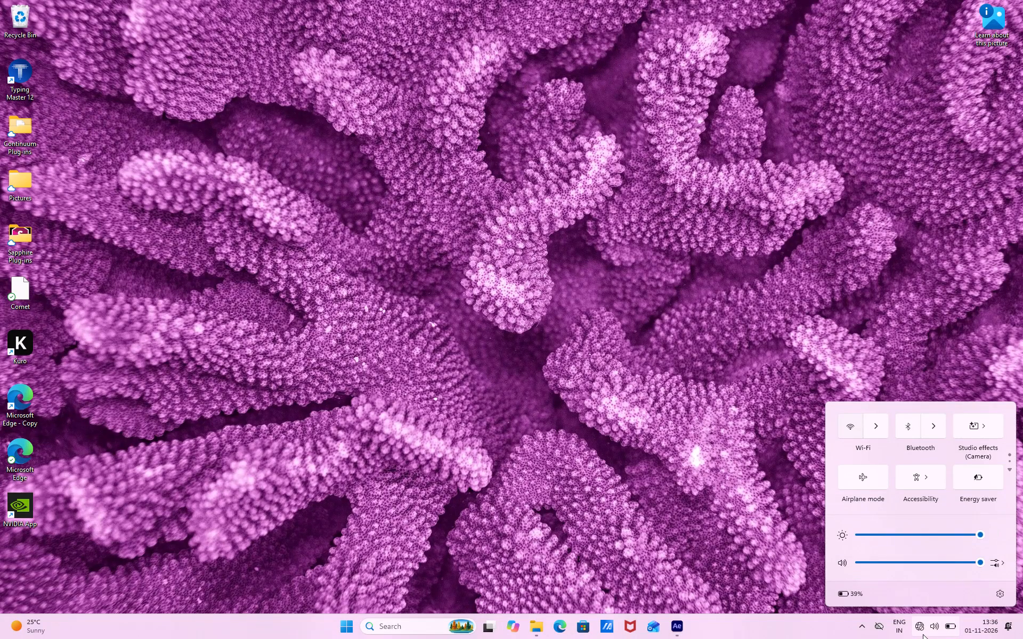
{"action": "left_click", "coordinate": [850, 429]}
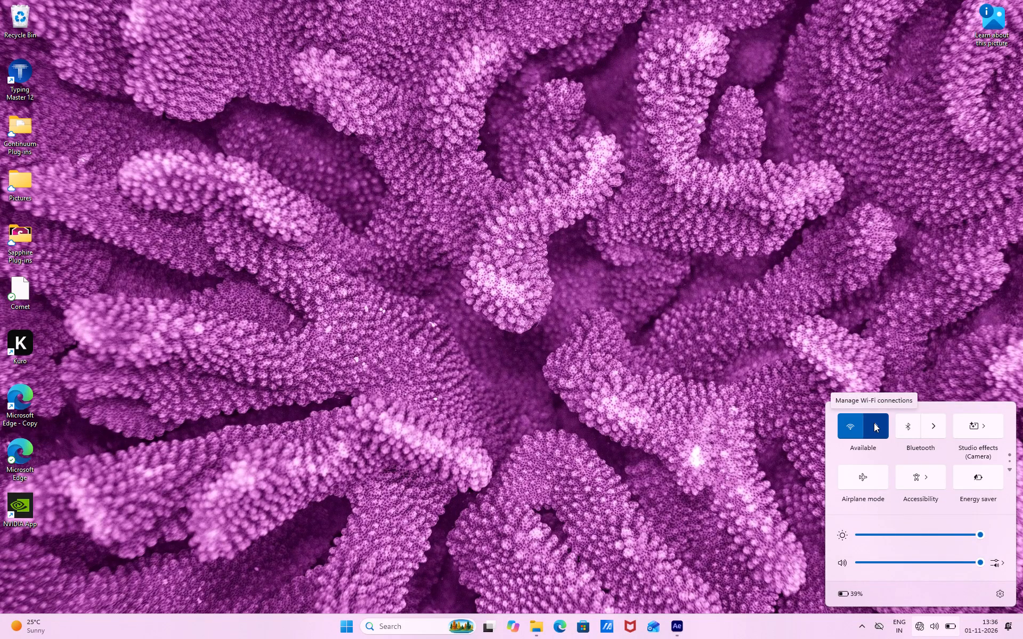
{"action": "left_click", "coordinate": [874, 423]}
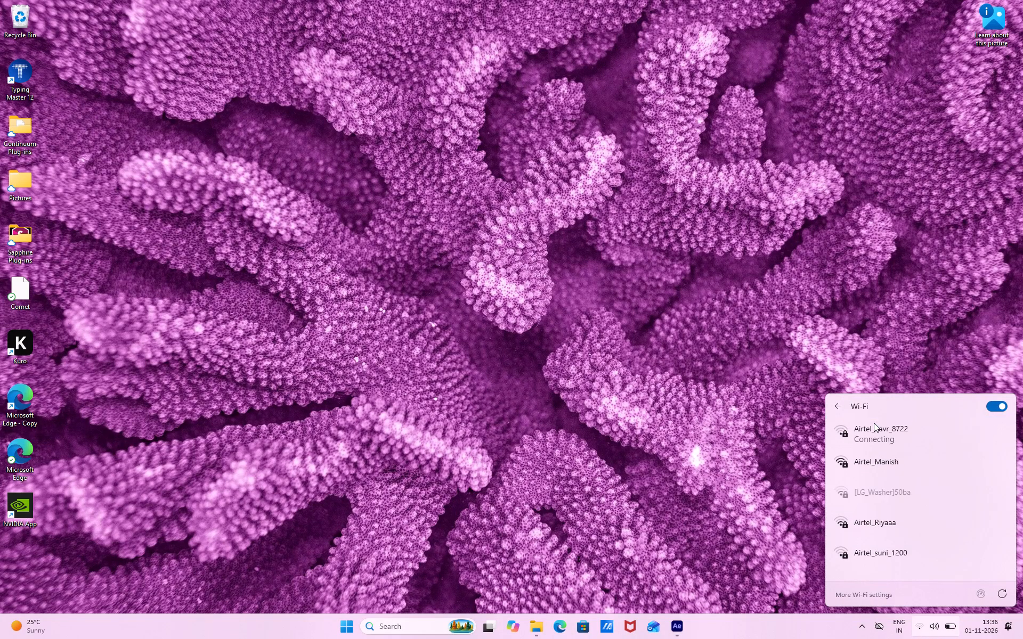
{"action": "left_click", "coordinate": [887, 438]}
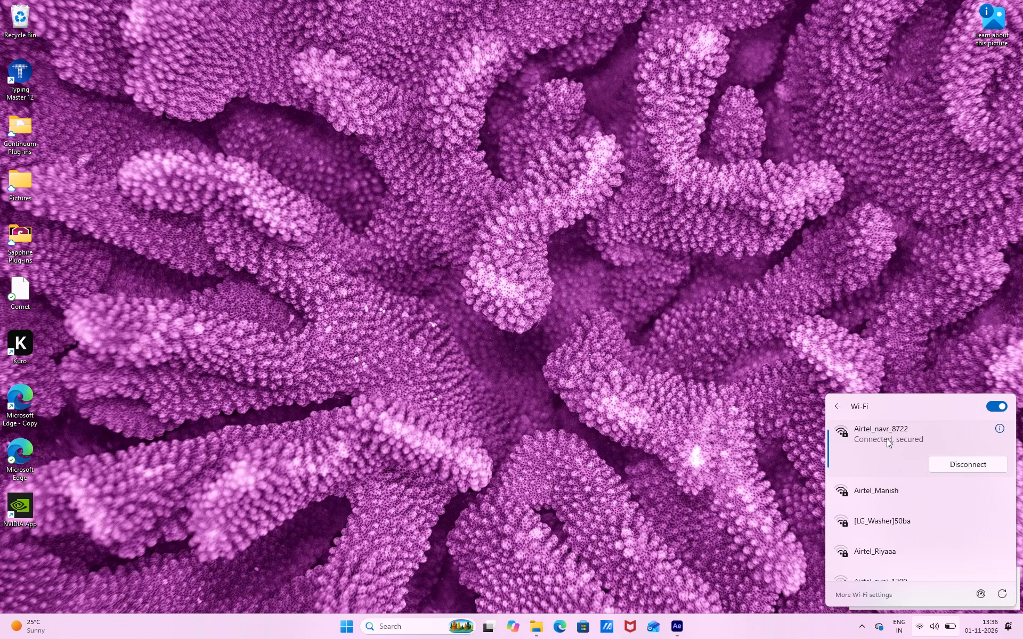
{"action": "left_click", "coordinate": [749, 472]}
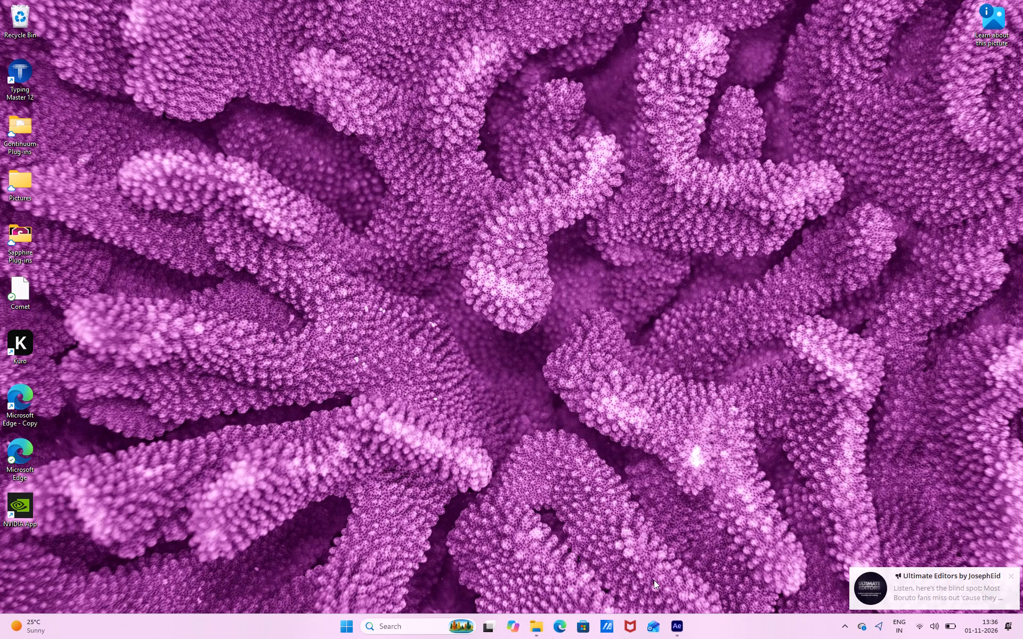
Open the Windows search.
{"action": "left_click", "coordinate": [407, 628]}
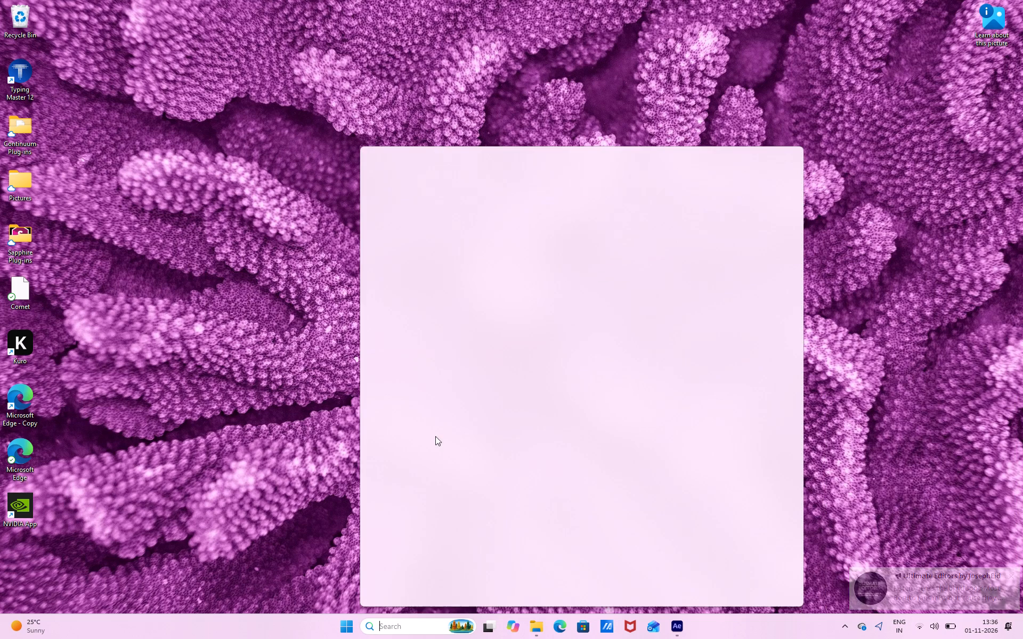
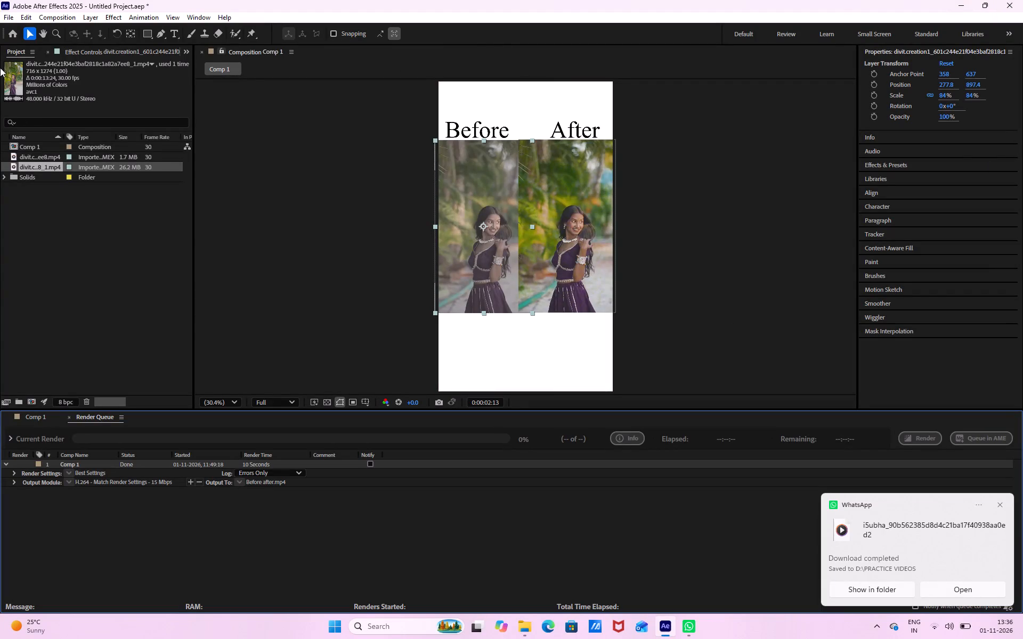
Start a new, empty After Effects project in place of the open before-and-after project.
{"action": "left_click", "coordinate": [12, 19]}
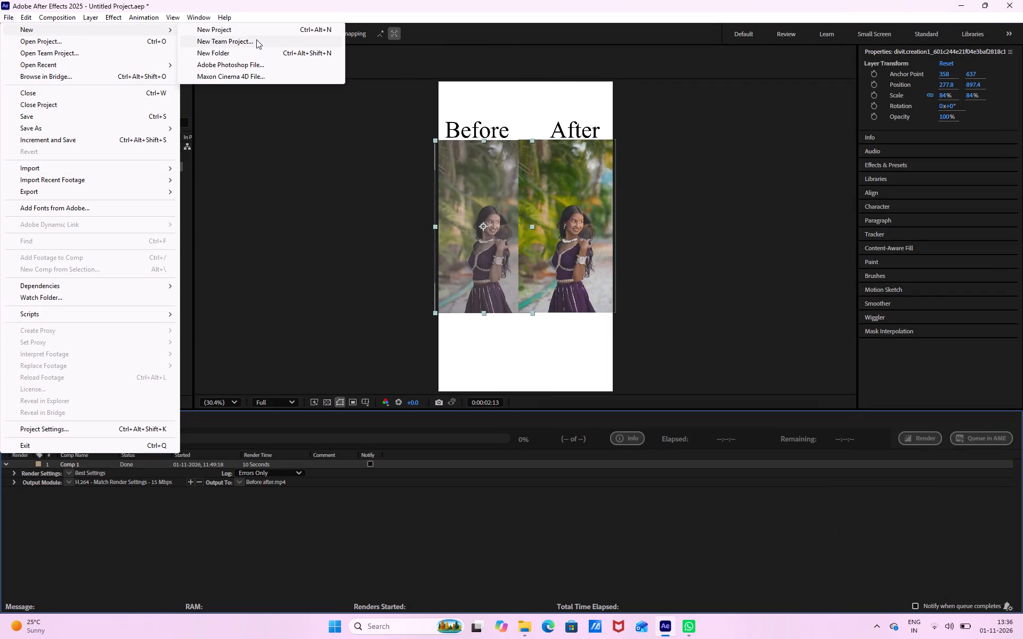
{"action": "left_click", "coordinate": [258, 30]}
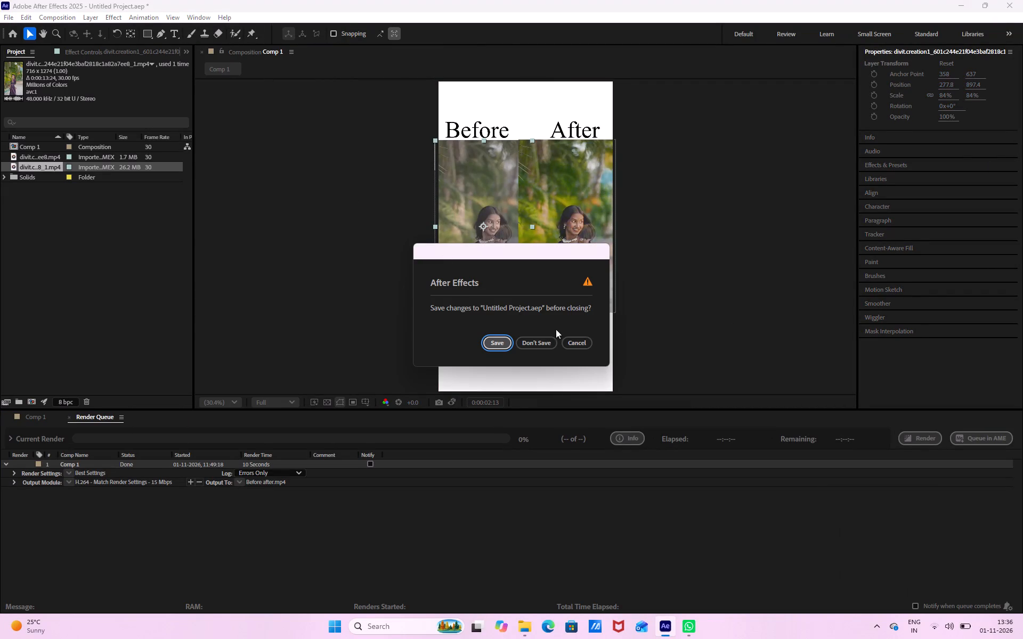
Close the current before/after project without saving its changes.
{"action": "left_click", "coordinate": [525, 340]}
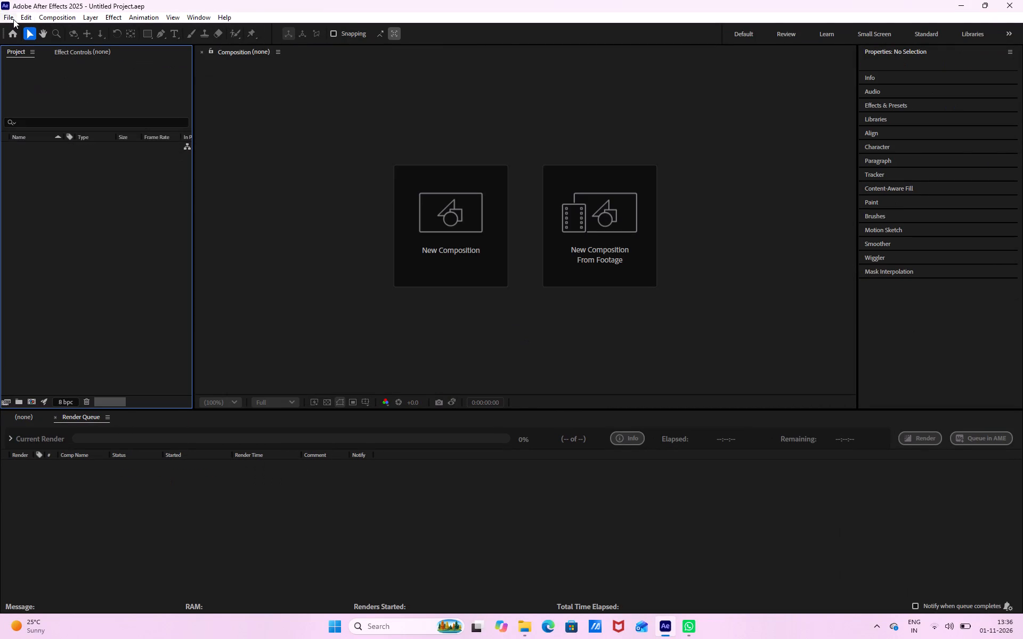
{"action": "left_click", "coordinate": [13, 19]}
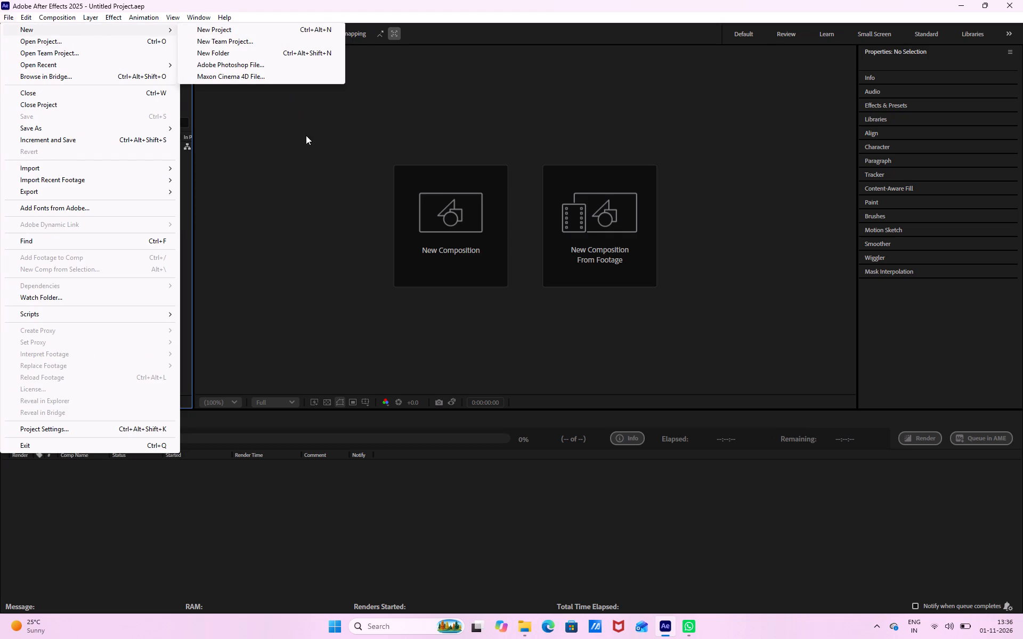
{"action": "left_click", "coordinate": [306, 247]}
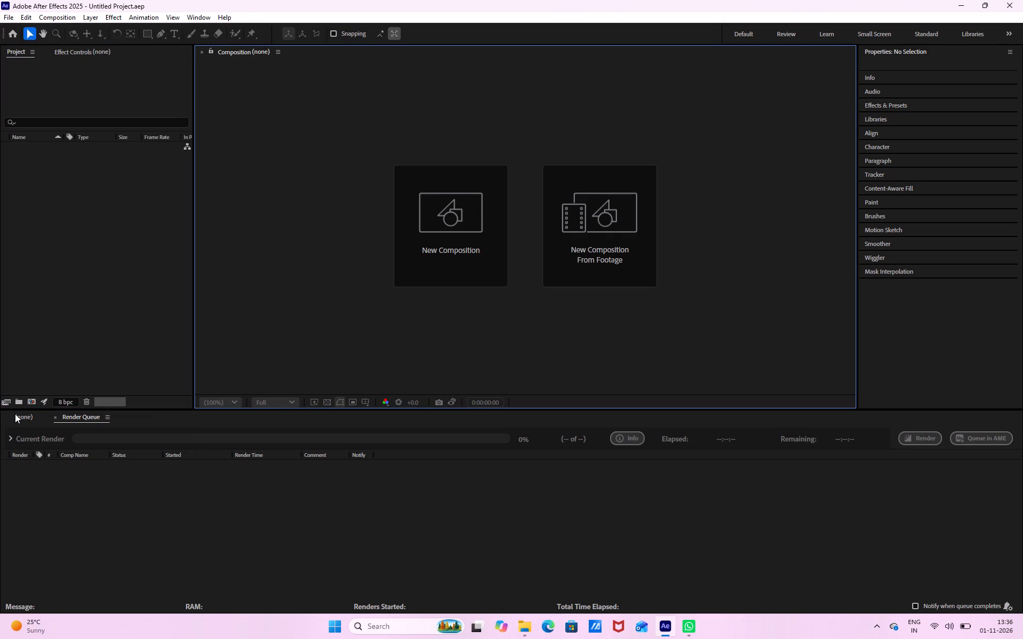
Import the landscape video whose file name starts with i5ubha from the PRACTICE VIDEOS folder.
{"action": "left_click", "coordinate": [15, 414]}
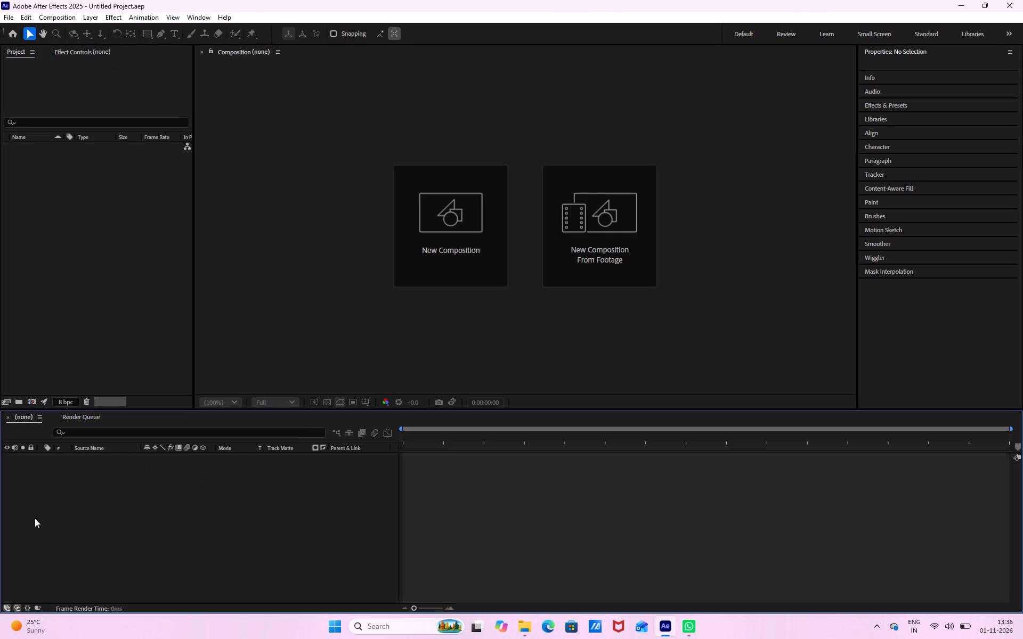
{"action": "key", "text": "ctrl+i"}
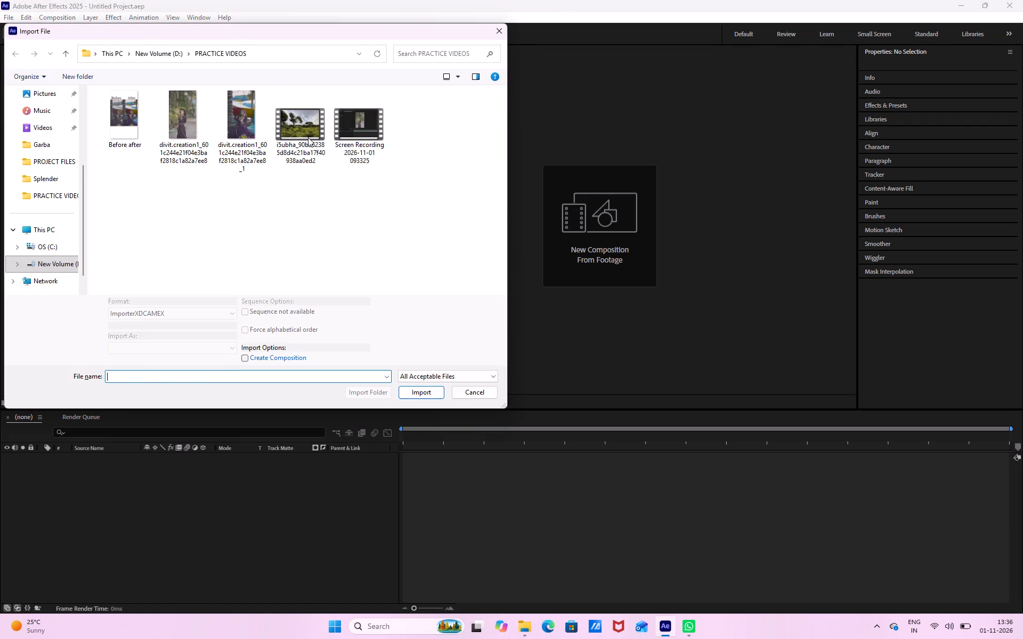
{"action": "left_click", "coordinate": [308, 137]}
{"action": "left_click", "coordinate": [422, 394]}
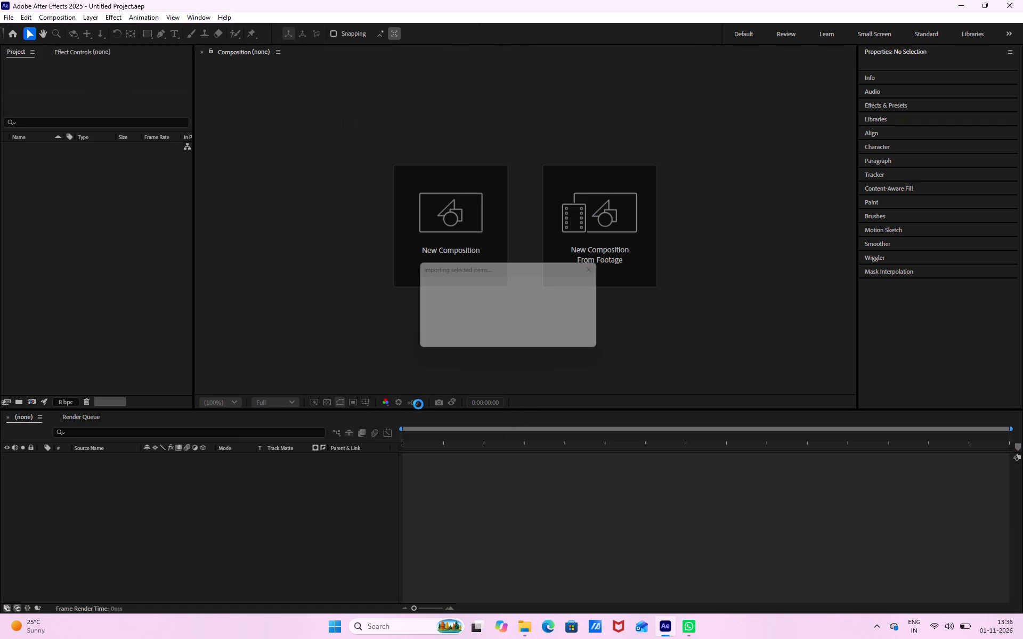
Create a composition from the imported landscape clip, preview its opening seconds and return the playhead to the start.
{"action": "left_click_drag", "start_coordinate": [25, 148], "coordinate": [40, 230]}
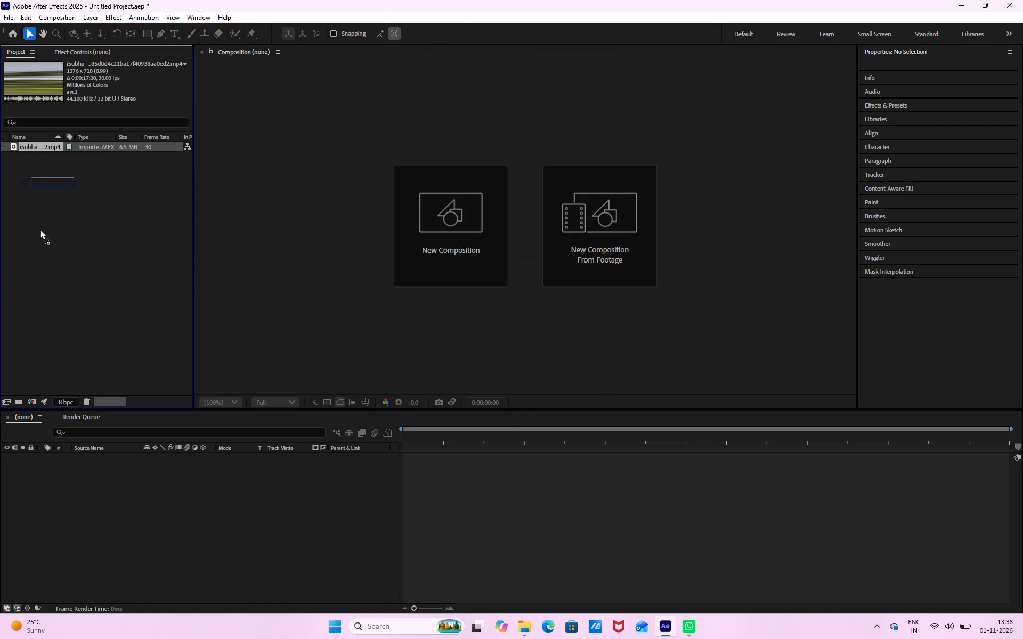
{"action": "left_click_drag", "start_coordinate": [40, 230], "coordinate": [43, 494]}
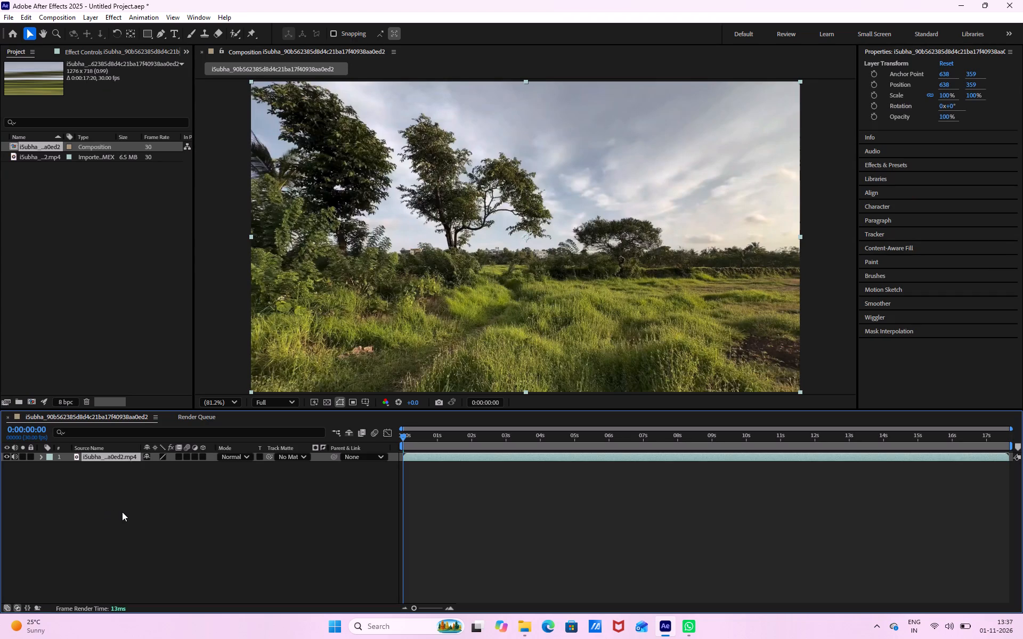
{"action": "scroll", "coordinate": [211, 505], "scroll_direction": "down", "scroll_amount": 1}
{"action": "key", "text": "space"}
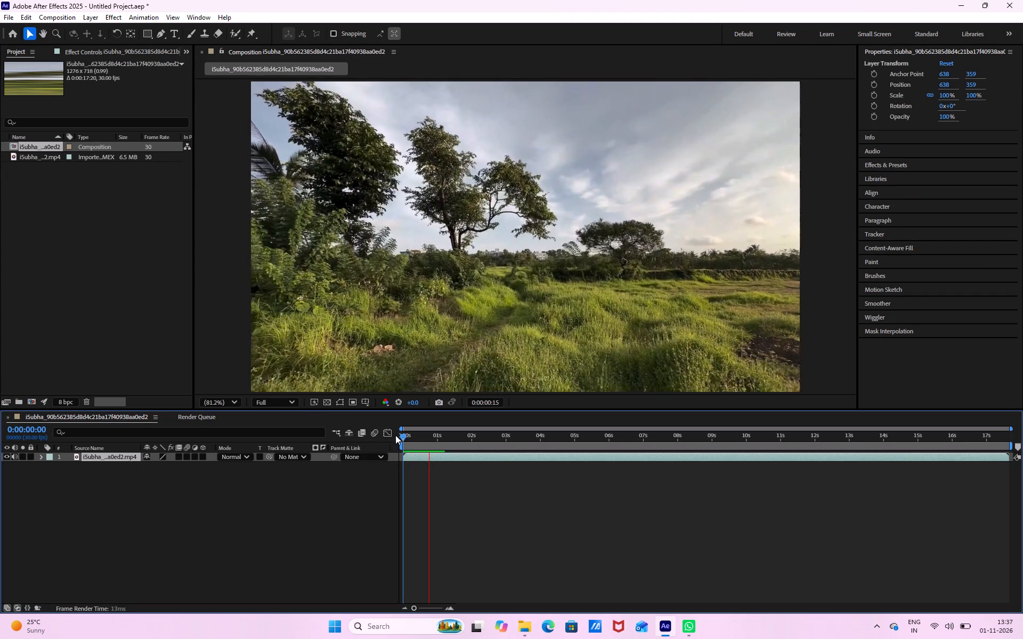
{"action": "key", "text": "space"}
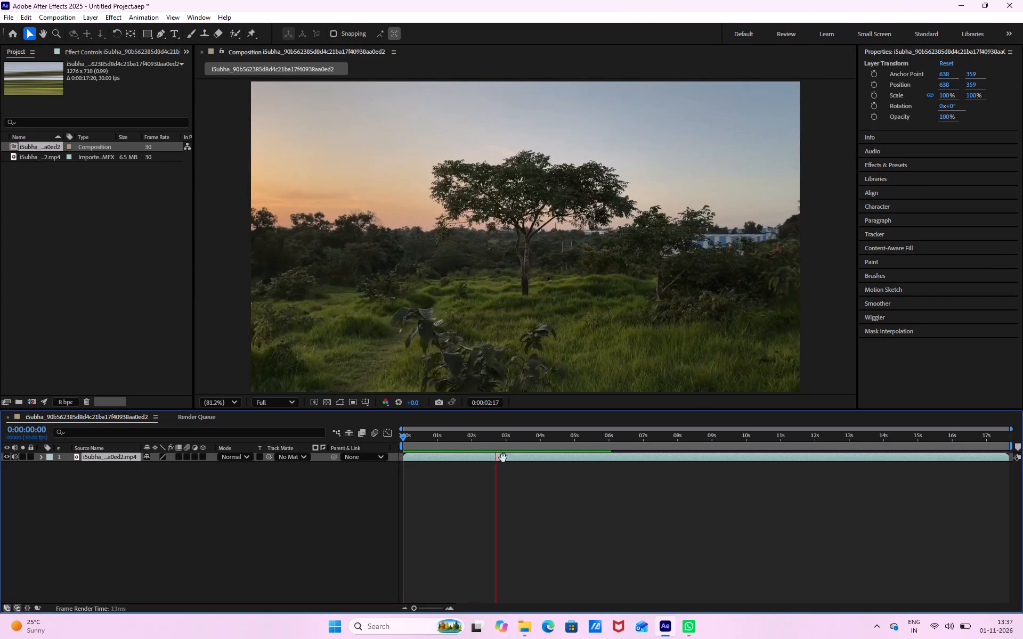
{"action": "left_click_drag", "start_coordinate": [499, 436], "coordinate": [258, 481]}
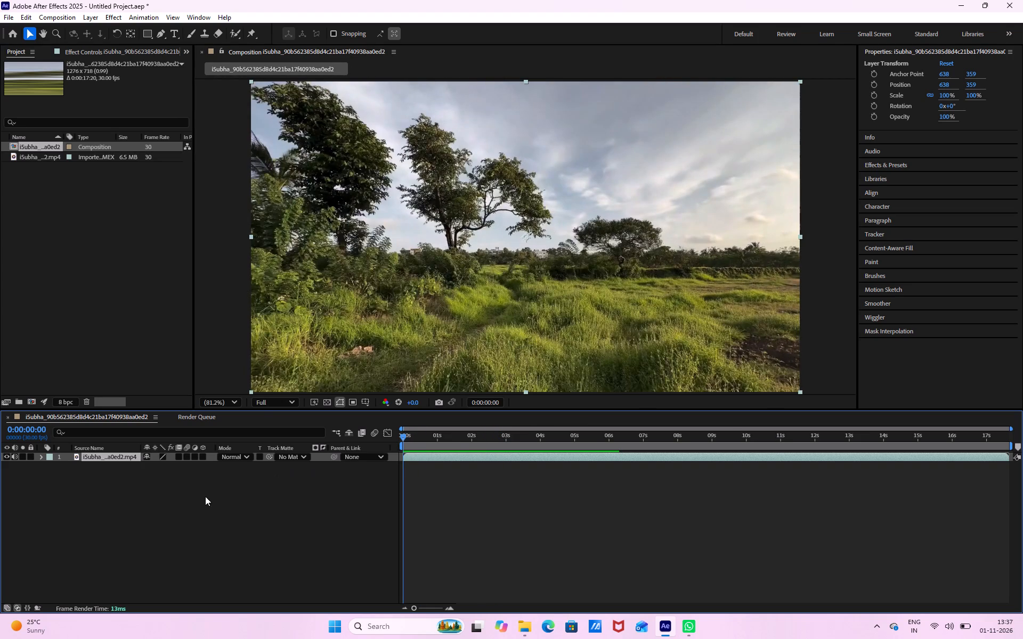
Add an adjustment layer above the landscape clip and apply the Lumetri Color effect to it.
{"action": "right_click", "coordinate": [205, 496]}
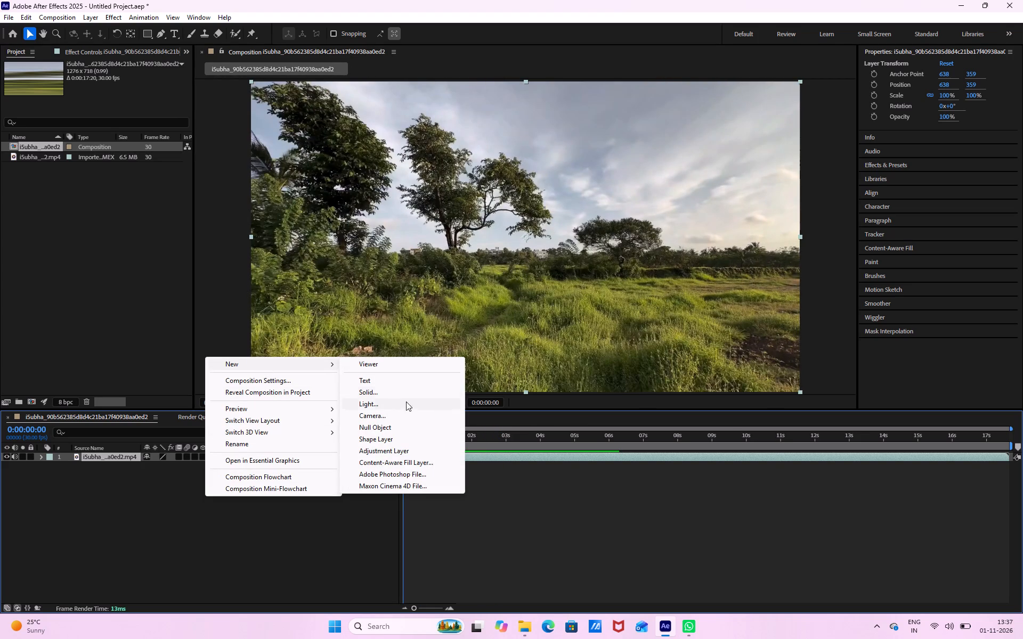
{"action": "left_click", "coordinate": [376, 453]}
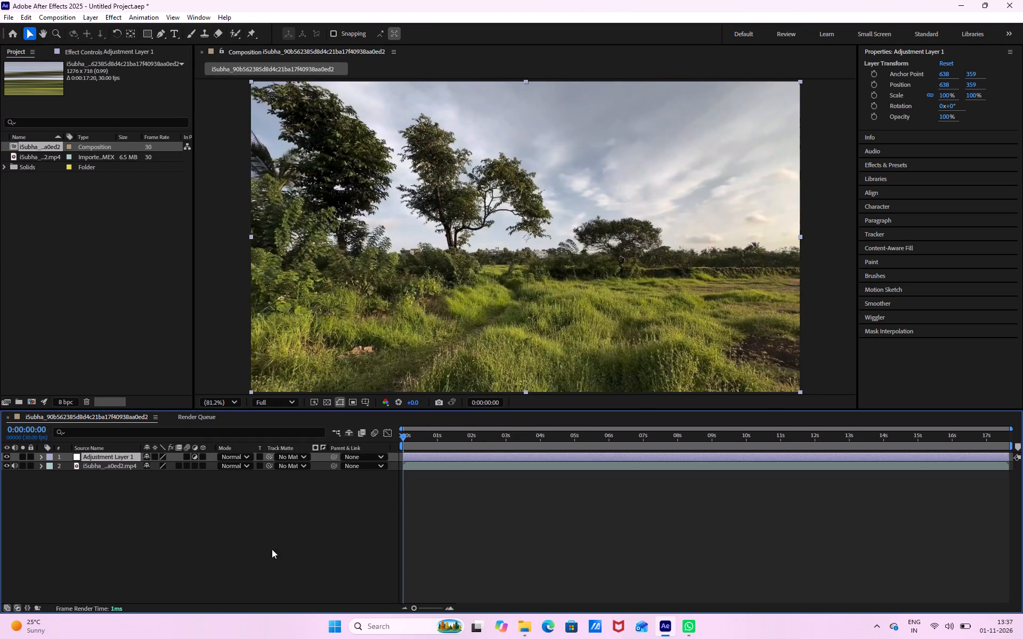
{"action": "key", "text": "ctrl+space"}
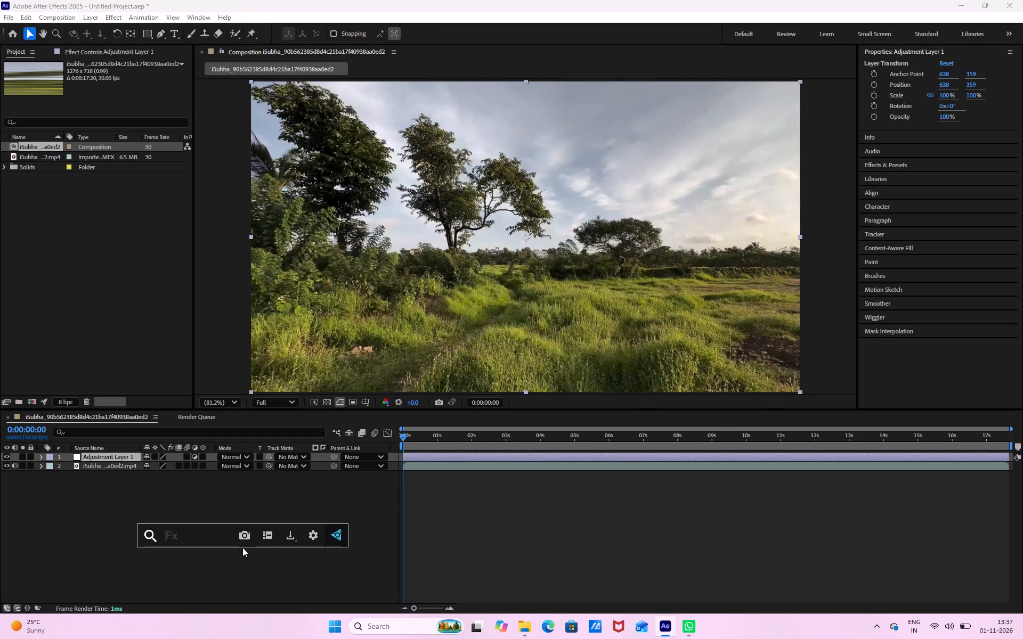
{"action": "type", "text": "lu"}
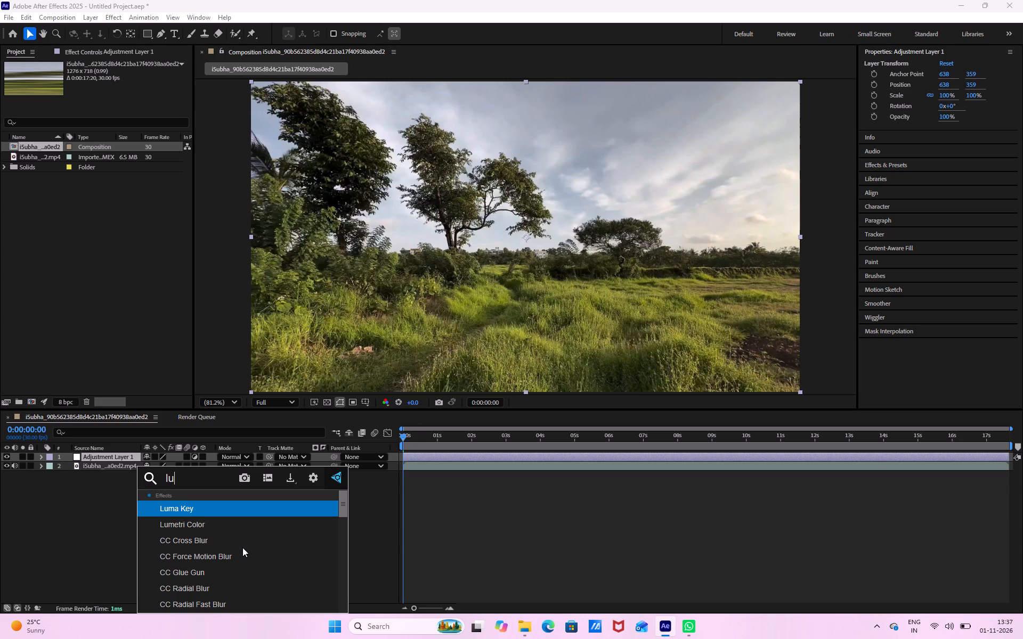
{"action": "left_click", "coordinate": [212, 518]}
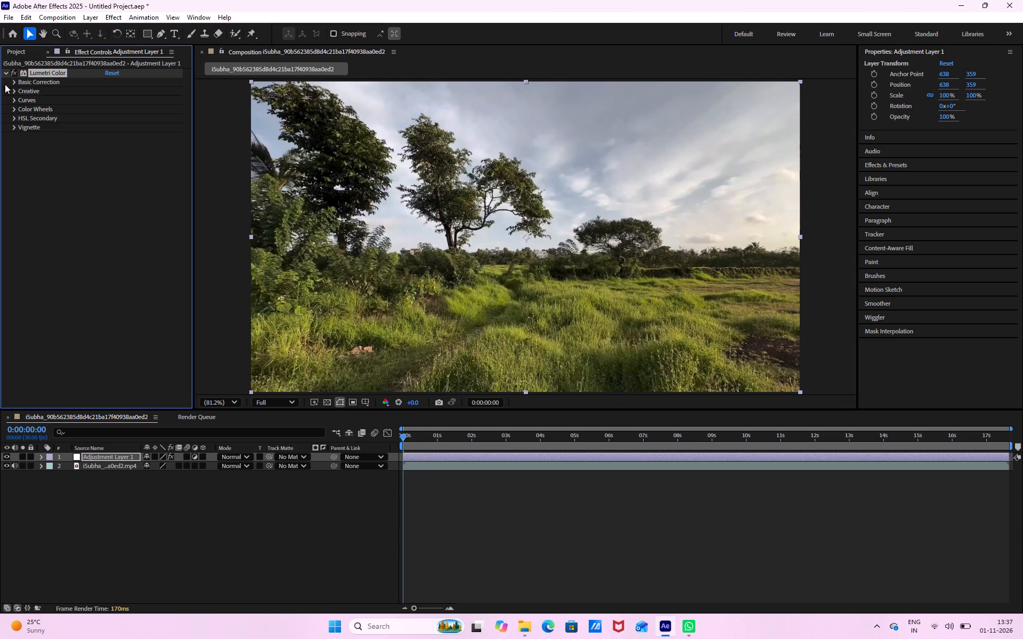
Apply Lumetri's automatic Basic Correction and compare the image with the adjustment layer hidden and shown.
{"action": "left_click", "coordinate": [13, 82]}
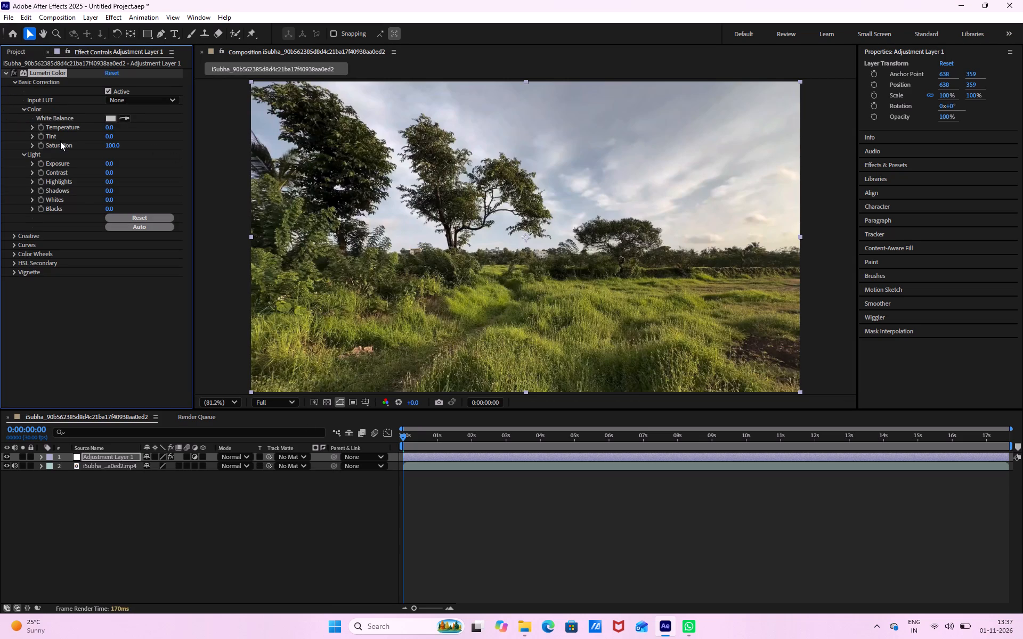
{"action": "left_click", "coordinate": [128, 229]}
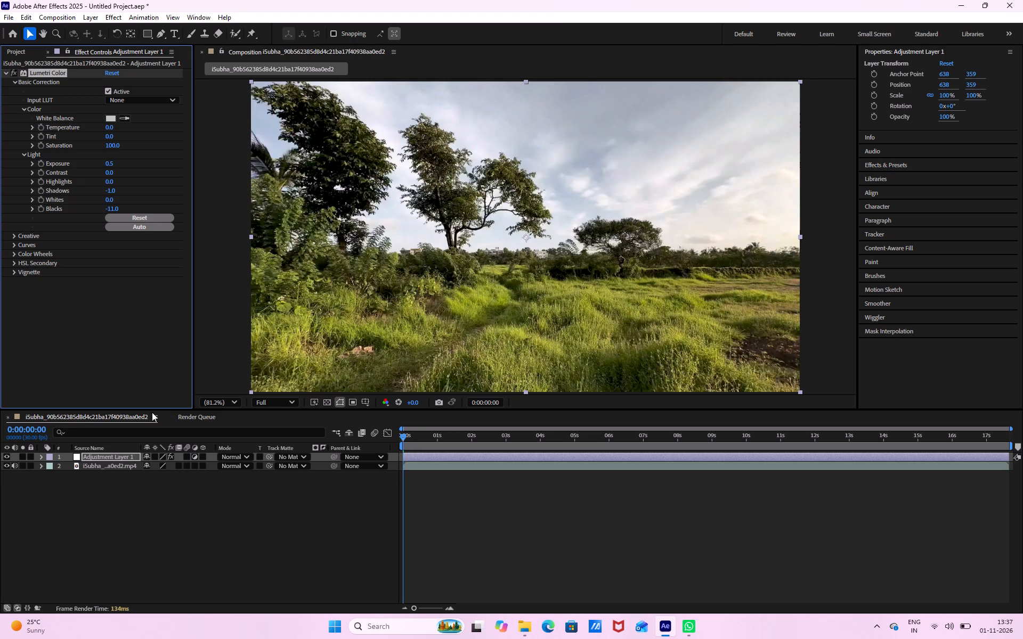
{"action": "left_click", "coordinate": [6, 458]}
{"action": "left_click", "coordinate": [6, 458]}
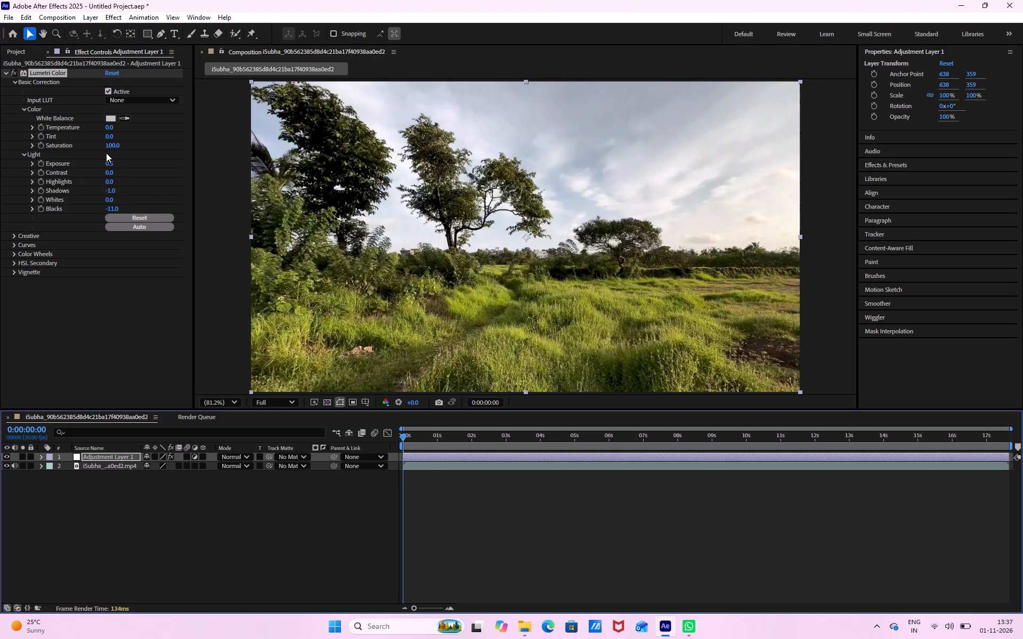
Try stronger saturation in Lumetri's Basic Correction, ending with a Saturation value of 150.
{"action": "left_click_drag", "start_coordinate": [108, 146], "coordinate": [145, 160]}
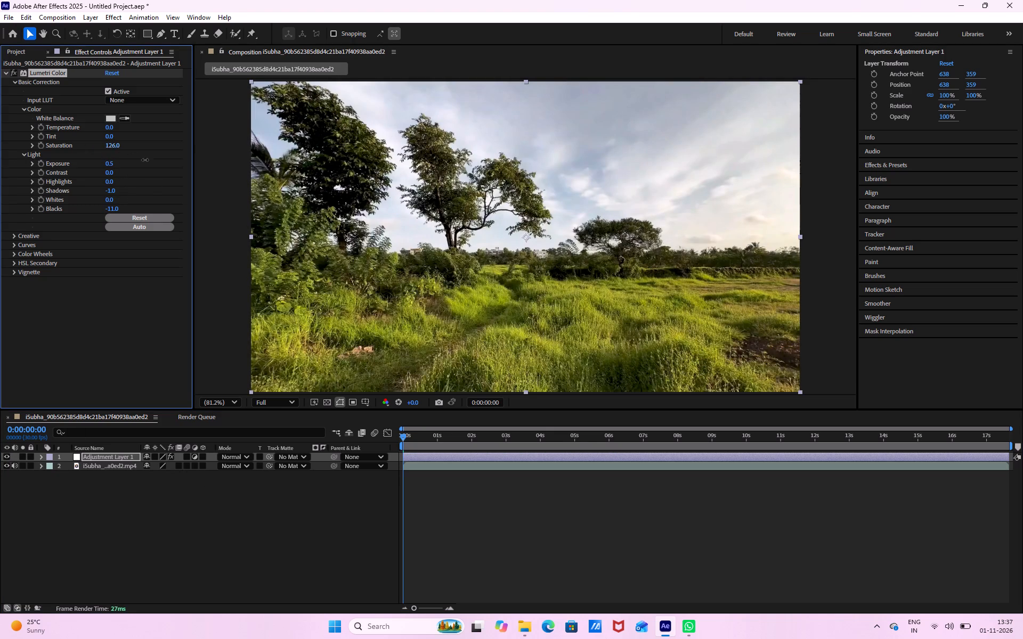
{"action": "left_click_drag", "start_coordinate": [145, 160], "coordinate": [657, 227]}
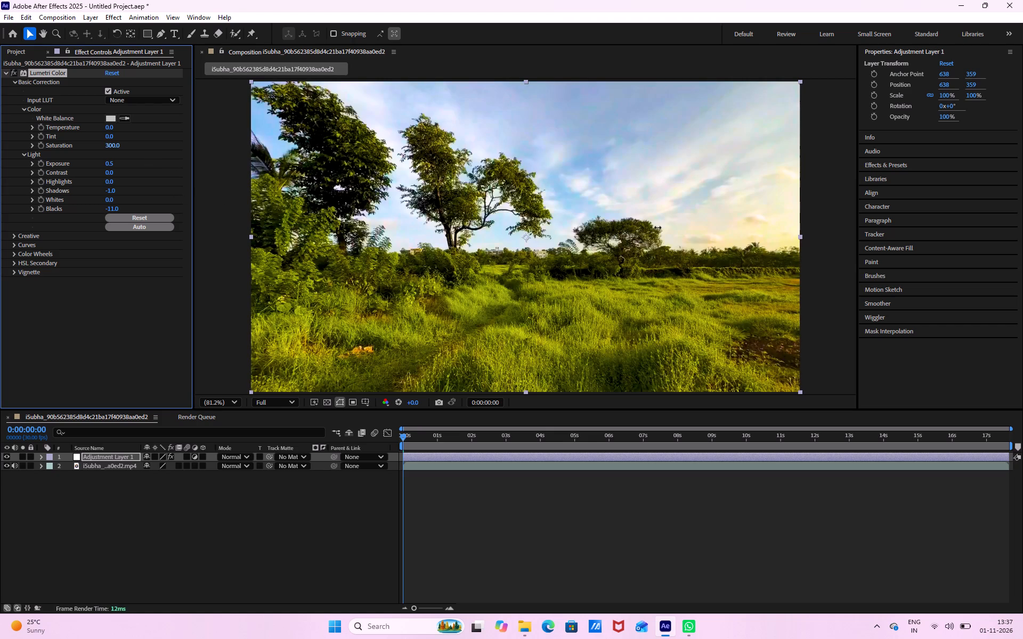
{"action": "left_click_drag", "start_coordinate": [657, 227], "coordinate": [716, 239]}
{"action": "left_click_drag", "start_coordinate": [716, 239], "coordinate": [716, 239]}
{"action": "left_click", "coordinate": [110, 144]}
{"action": "type", "text": "150"}
{"action": "key", "text": "Return"}
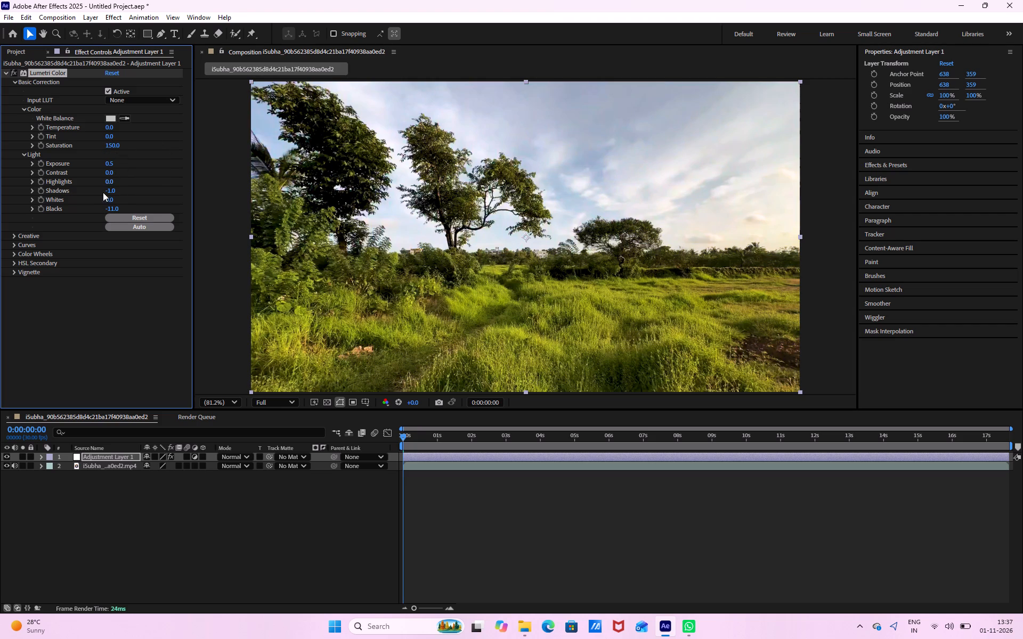
Try low and high contrast levels in the Light settings, ending with a Contrast value of 25.
{"action": "left_click_drag", "start_coordinate": [107, 174], "coordinate": [118, 177]}
{"action": "left_click_drag", "start_coordinate": [118, 177], "coordinate": [79, 182]}
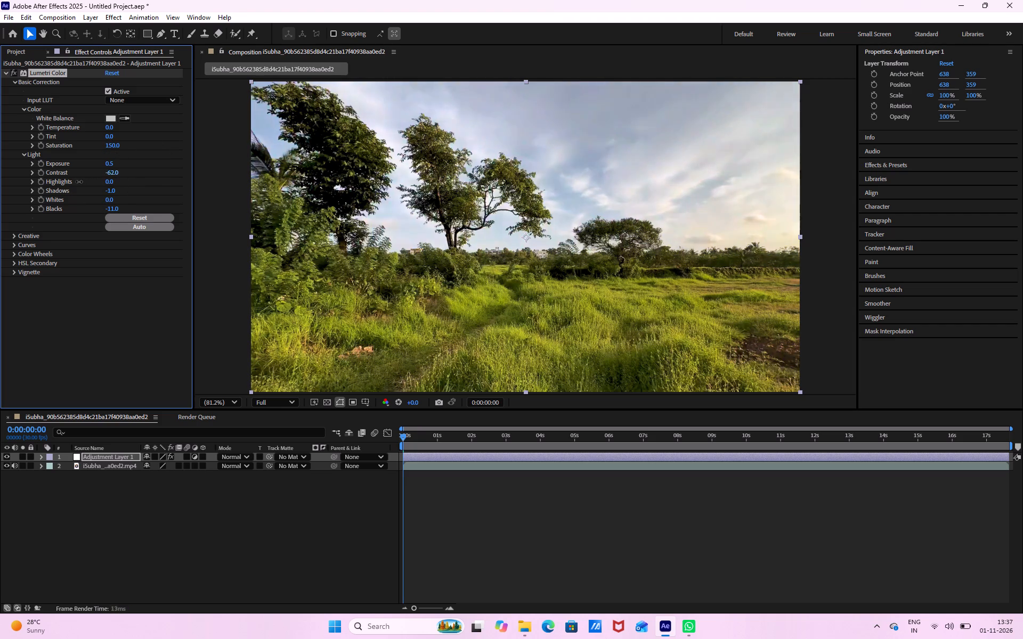
{"action": "left_click_drag", "start_coordinate": [79, 182], "coordinate": [642, 208]}
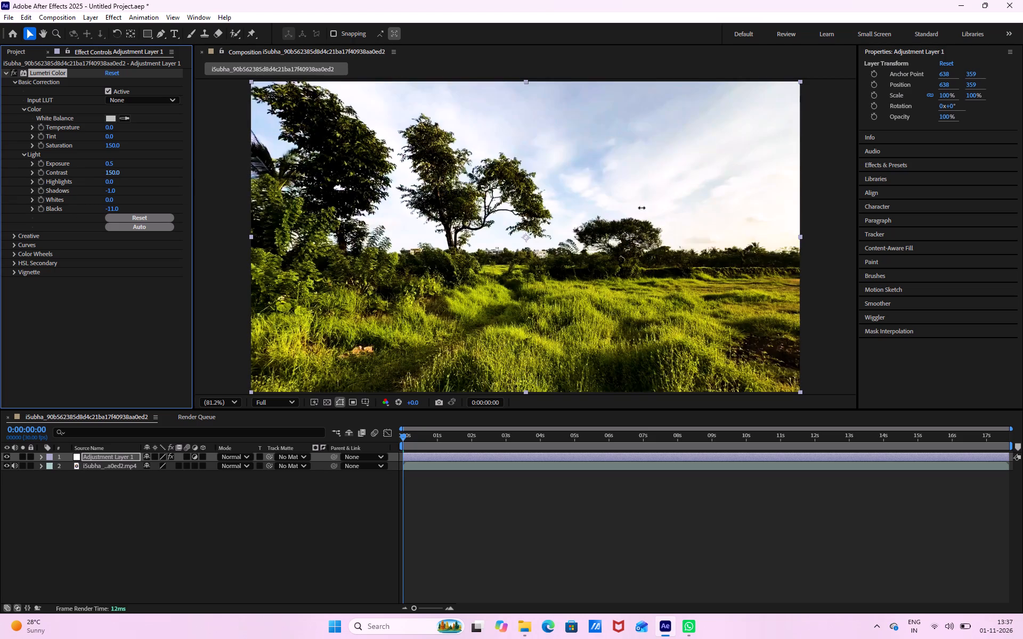
{"action": "left_click_drag", "start_coordinate": [642, 208], "coordinate": [394, 229]}
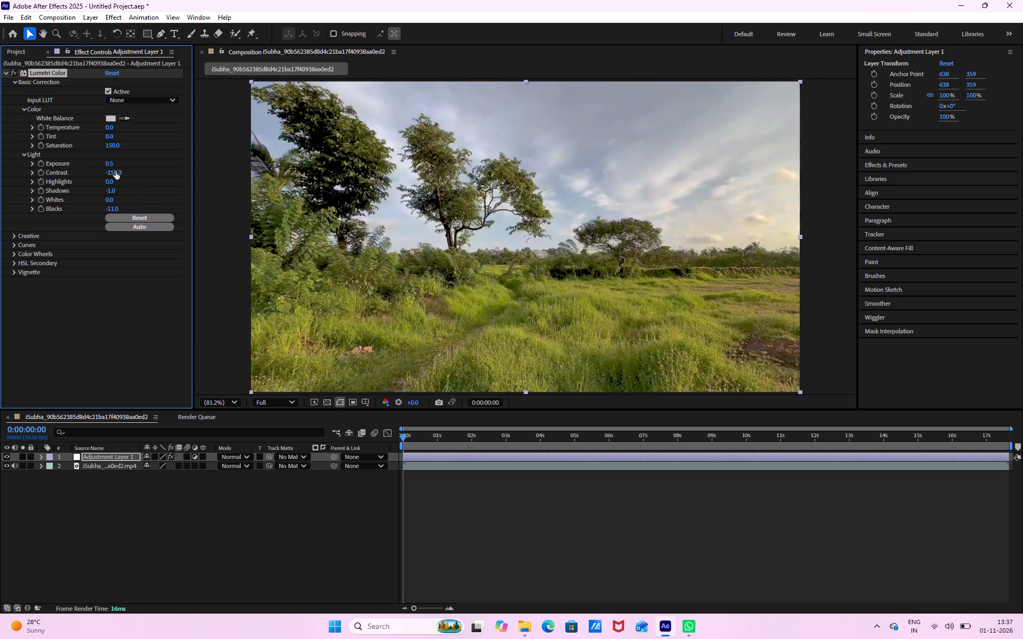
{"action": "left_click", "coordinate": [108, 172]}
{"action": "type", "text": "25"}
{"action": "key", "text": "Return"}
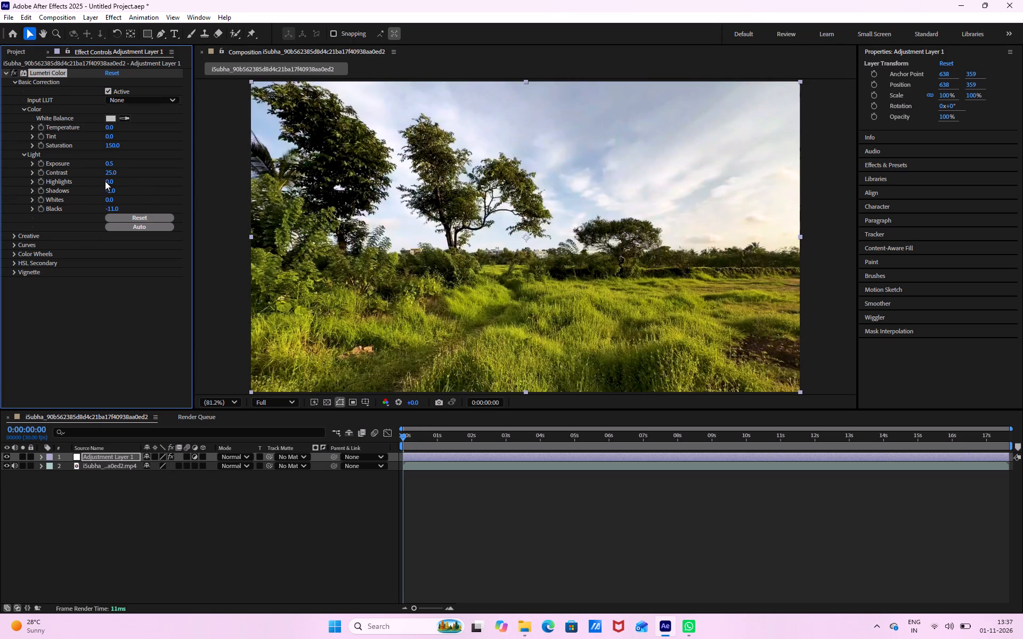
Try darker and brighter highlights in the Light settings, ending with a Highlights value of 10.
{"action": "left_click_drag", "start_coordinate": [108, 181], "coordinate": [102, 184]}
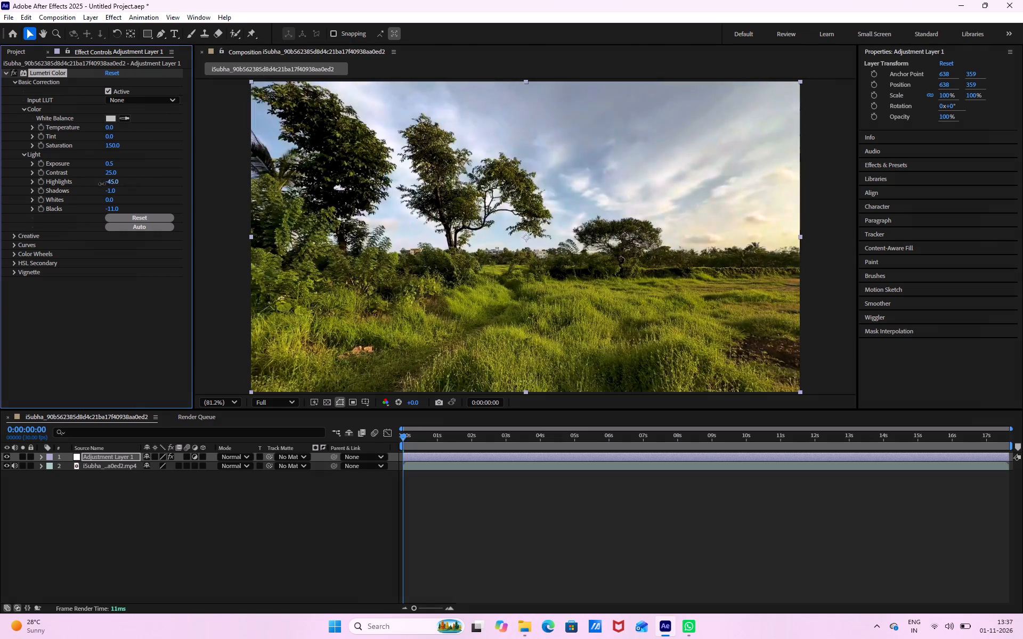
{"action": "left_click_drag", "start_coordinate": [102, 184], "coordinate": [153, 190]}
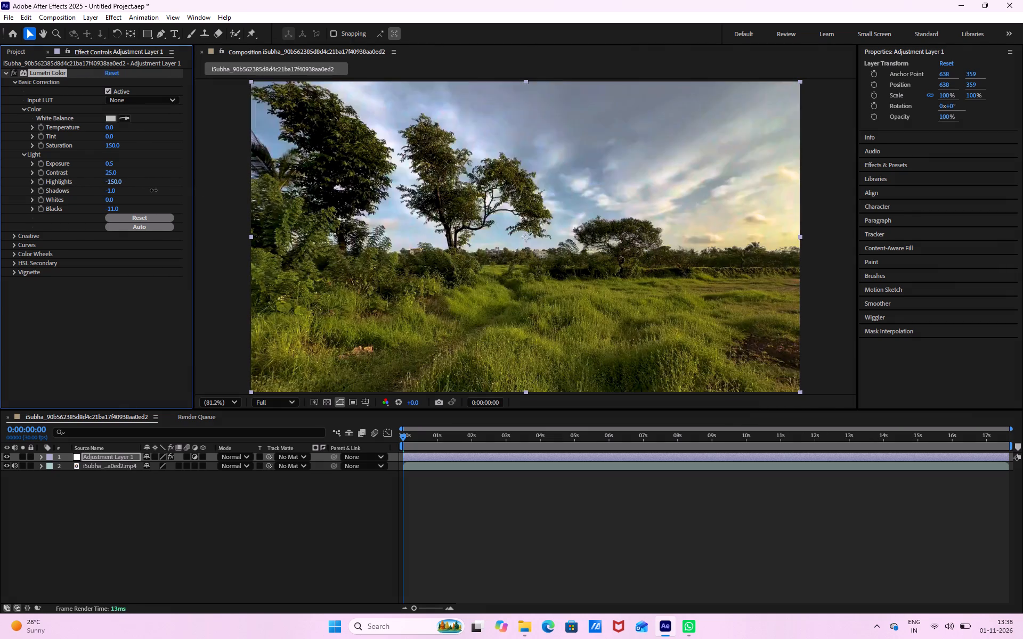
{"action": "left_click_drag", "start_coordinate": [153, 190], "coordinate": [128, 197]}
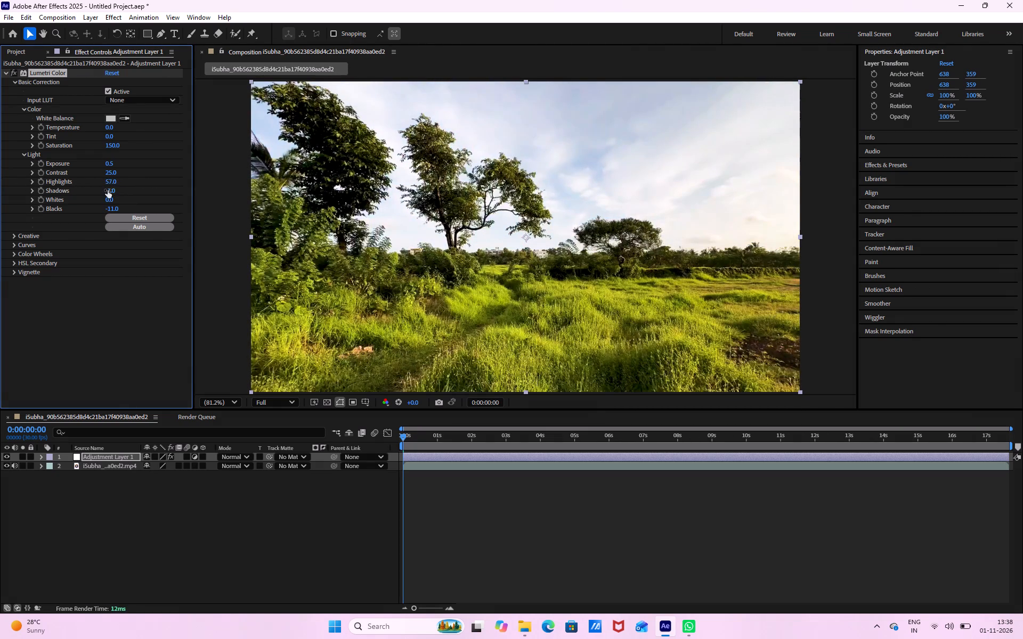
{"action": "left_click", "coordinate": [112, 185]}
{"action": "type", "text": "10"}
{"action": "key", "text": "Return"}
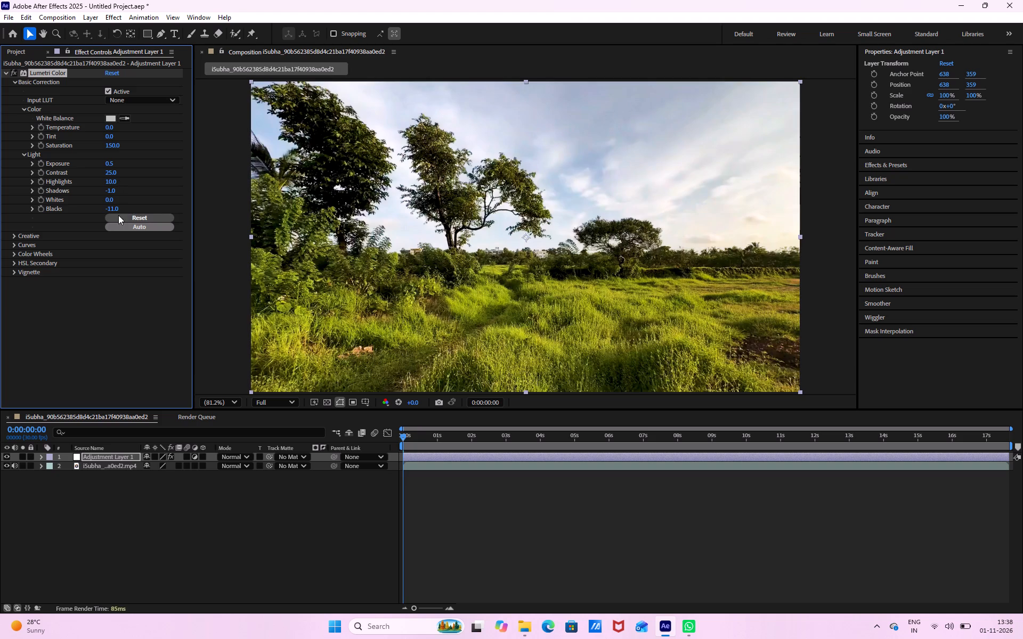
Try brighter and darker shadows in the Light settings, ending with a Shadows value of -10.
{"action": "left_click_drag", "start_coordinate": [111, 192], "coordinate": [174, 201]}
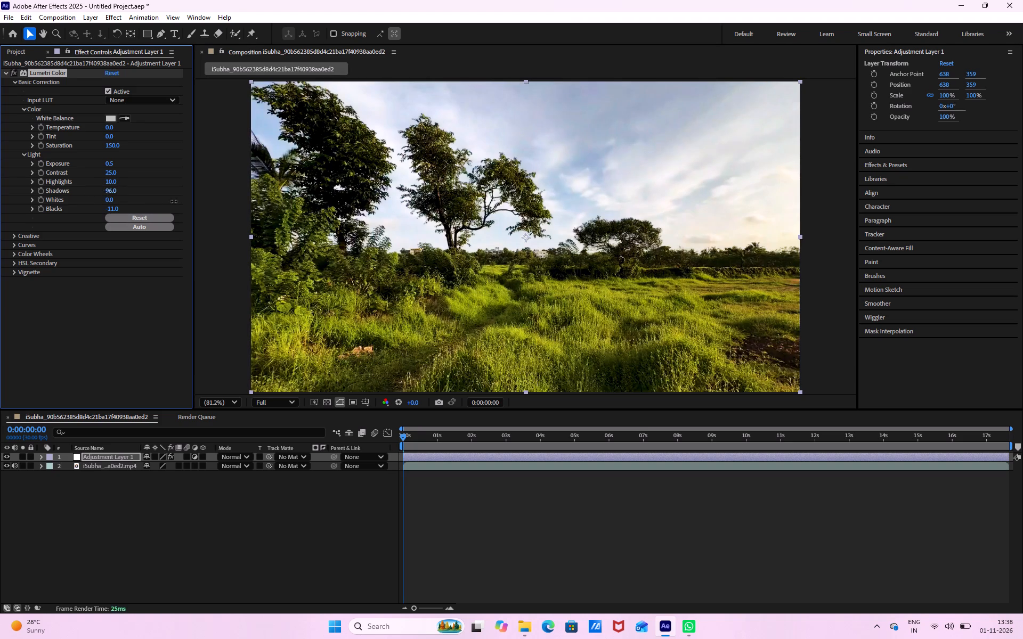
{"action": "left_click_drag", "start_coordinate": [174, 201], "coordinate": [104, 211]}
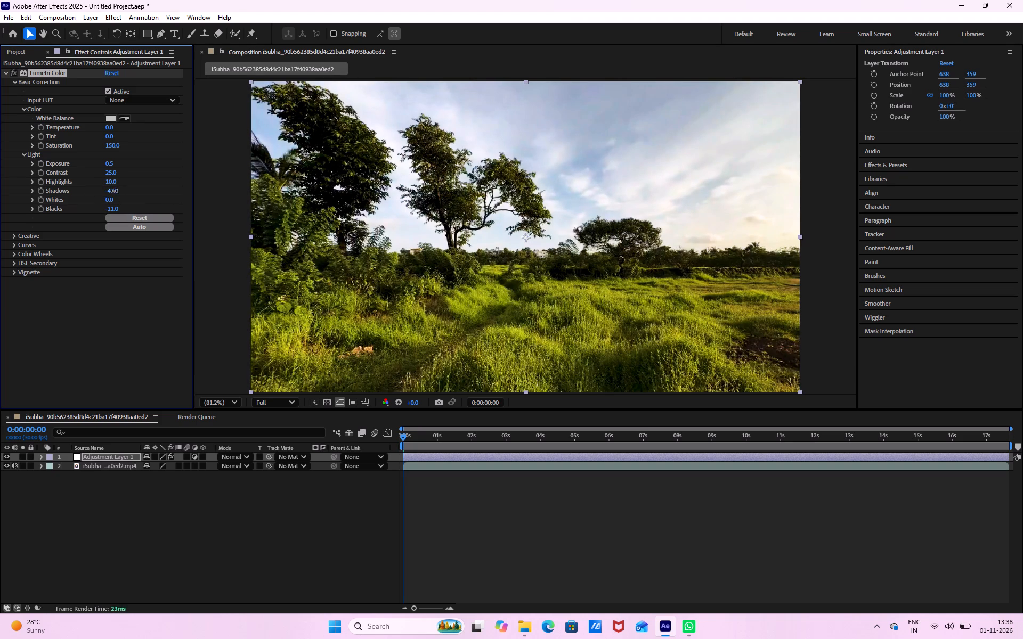
{"action": "left_click", "coordinate": [114, 191]}
{"action": "type", "text": "-10"}
{"action": "key", "text": "Return"}
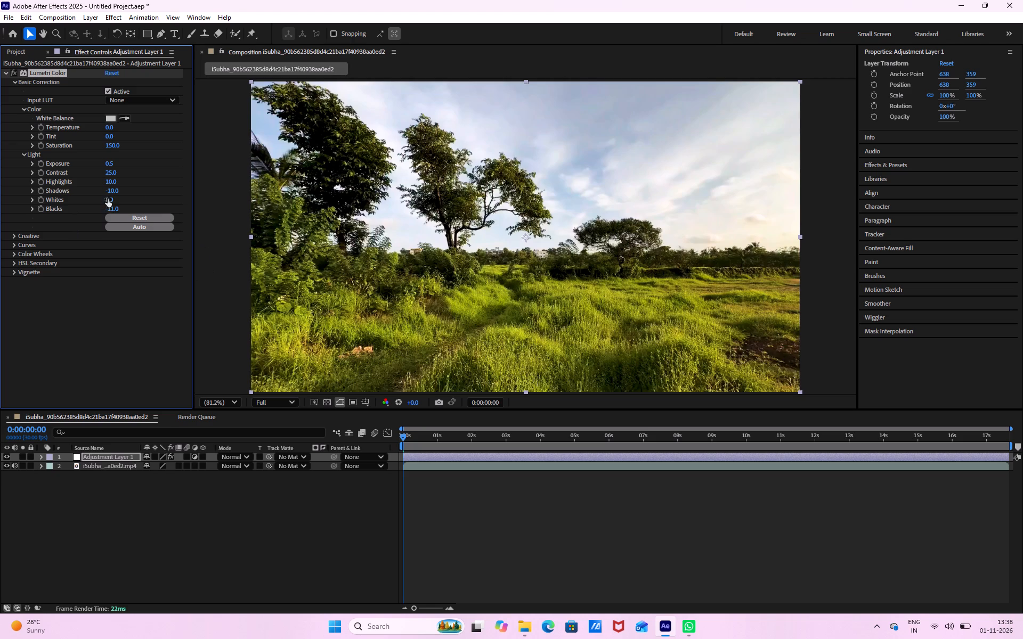
Adjust the white and black levels in the Light settings, ending with Whites at 16 and Blacks at -10.
{"action": "left_click_drag", "start_coordinate": [108, 199], "coordinate": [185, 220]}
{"action": "left_click_drag", "start_coordinate": [185, 220], "coordinate": [183, 221]}
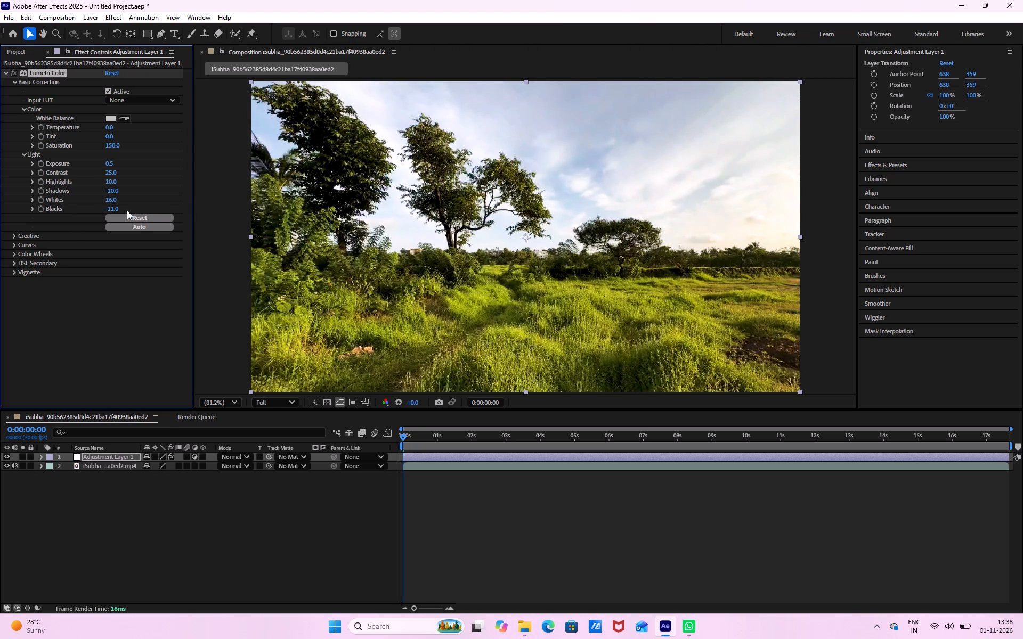
{"action": "left_click_drag", "start_coordinate": [112, 208], "coordinate": [123, 215]}
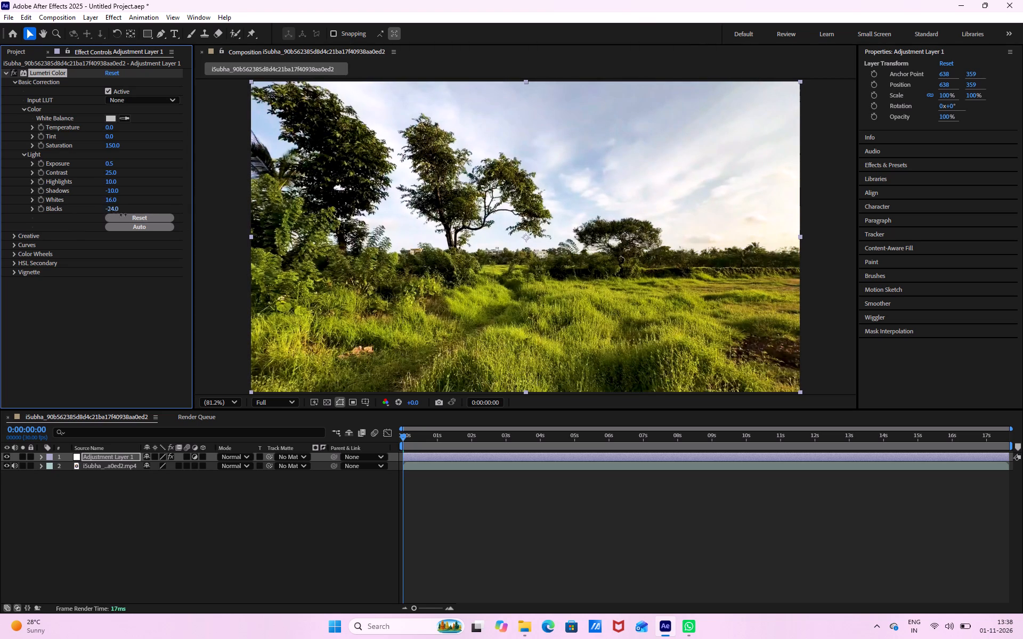
{"action": "left_click_drag", "start_coordinate": [123, 215], "coordinate": [121, 219]}
{"action": "left_click_drag", "start_coordinate": [121, 219], "coordinate": [121, 220]}
{"action": "left_click_drag", "start_coordinate": [121, 220], "coordinate": [124, 219]}
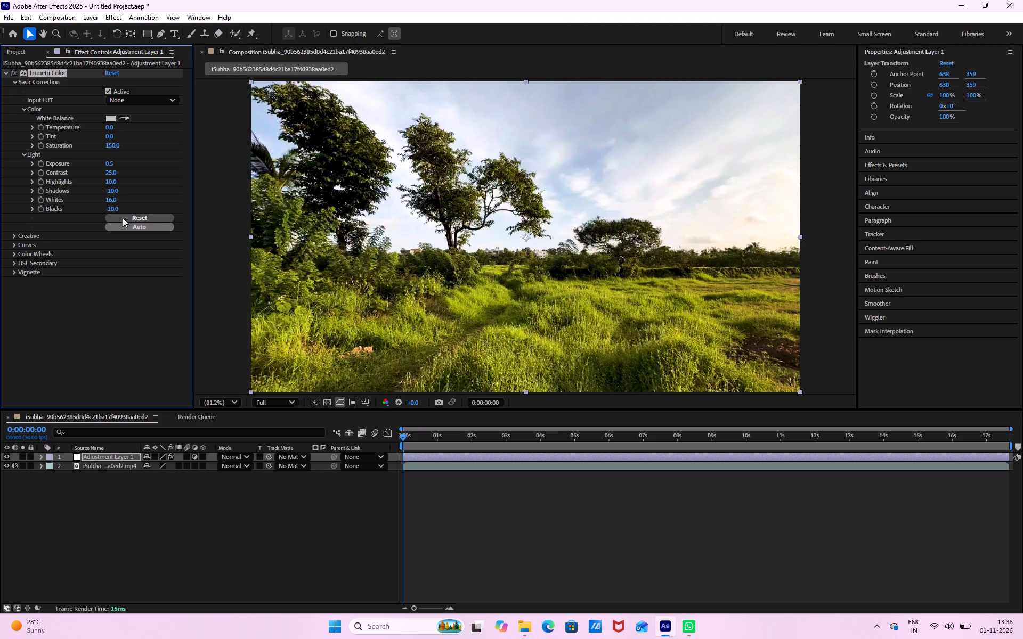
Set Sharpen to 10 in Lumetri's Creative adjustments.
{"action": "left_click", "coordinate": [14, 237]}
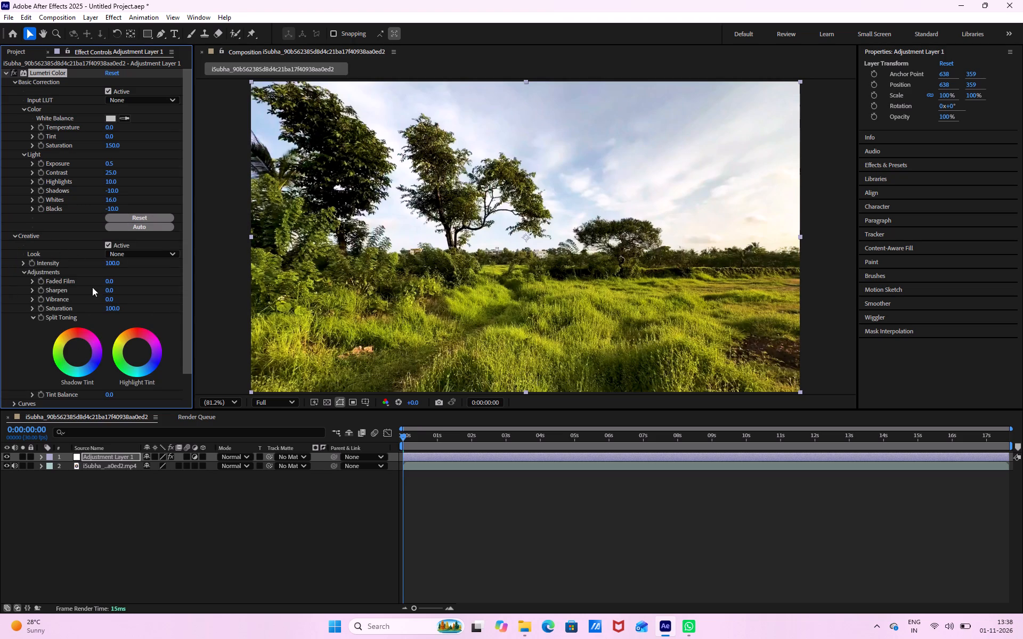
{"action": "left_click", "coordinate": [110, 290]}
{"action": "type", "text": "10"}
{"action": "key", "text": "Return"}
Preview the video up to 0:00:03:02 and compare that frame with the adjustment layer hidden and shown.
{"action": "key", "text": "space"}
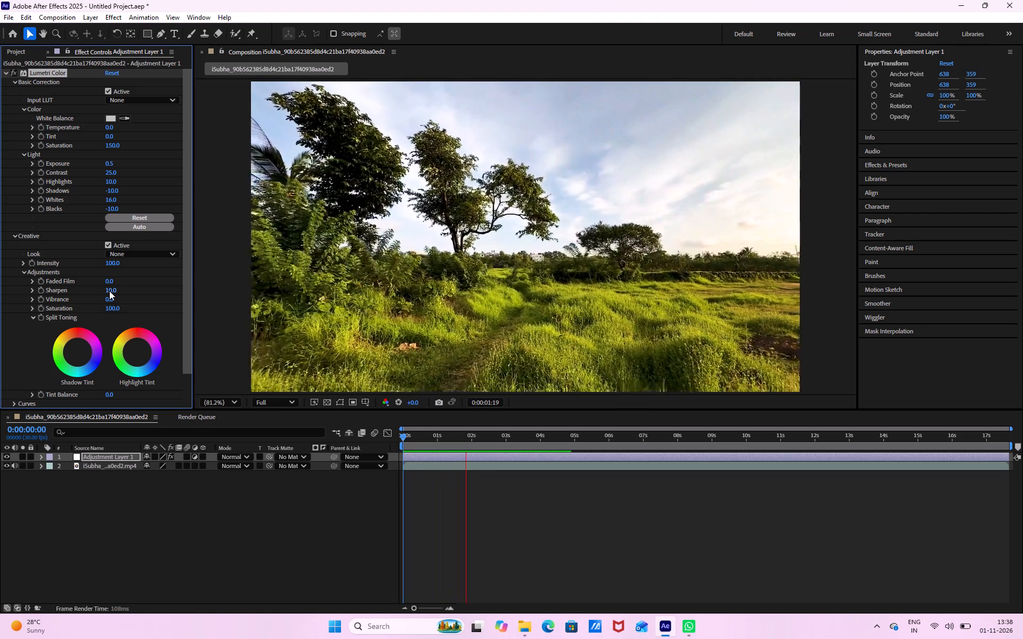
{"action": "key", "text": "space"}
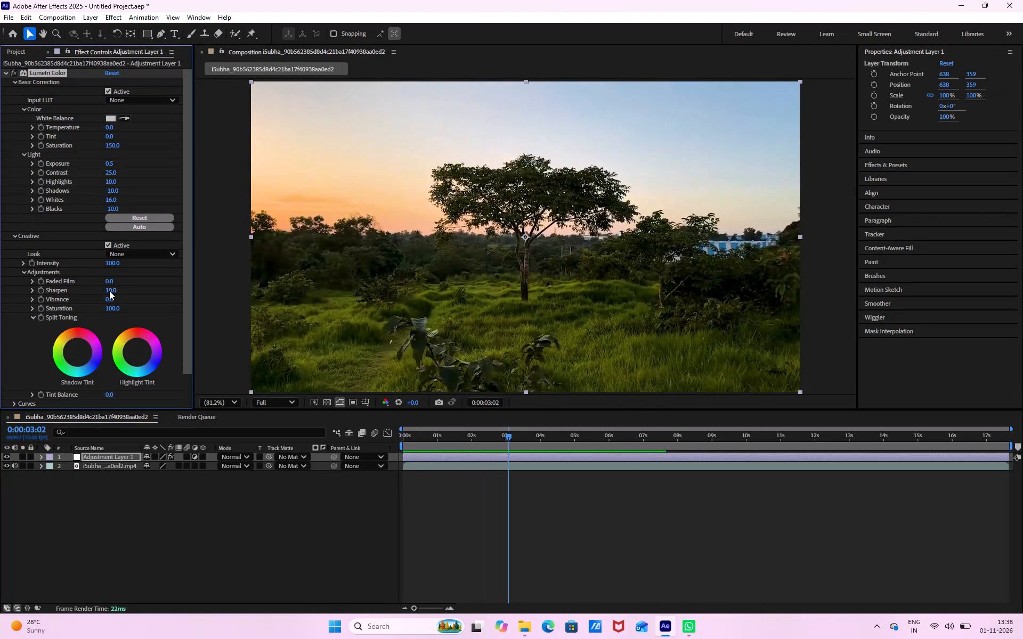
{"action": "left_click", "coordinate": [5, 456]}
{"action": "left_click", "coordinate": [5, 456]}
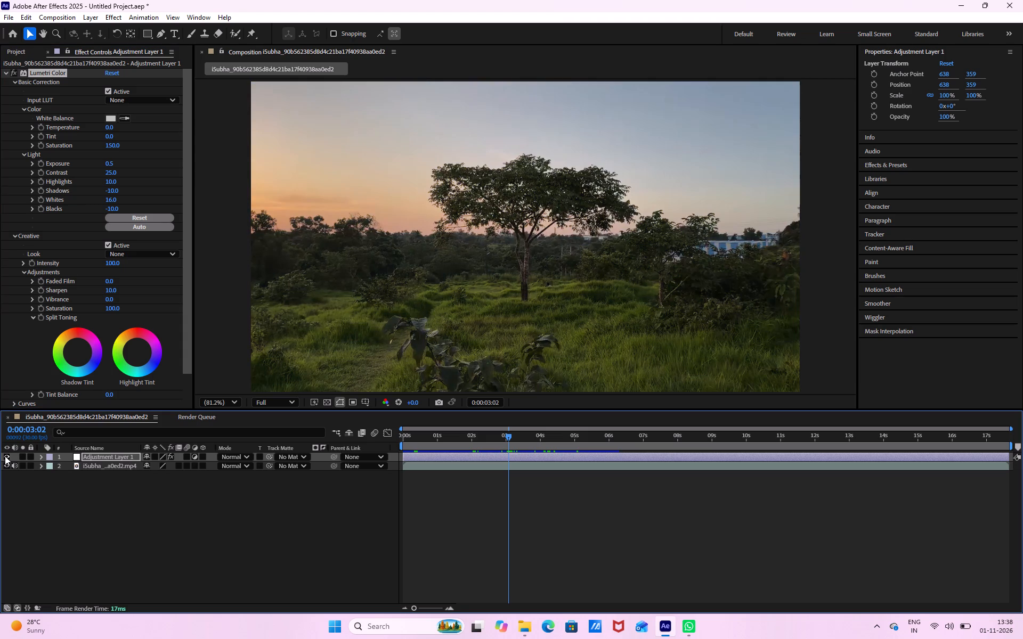
{"action": "left_click", "coordinate": [5, 456]}
{"action": "left_click", "coordinate": [5, 456]}
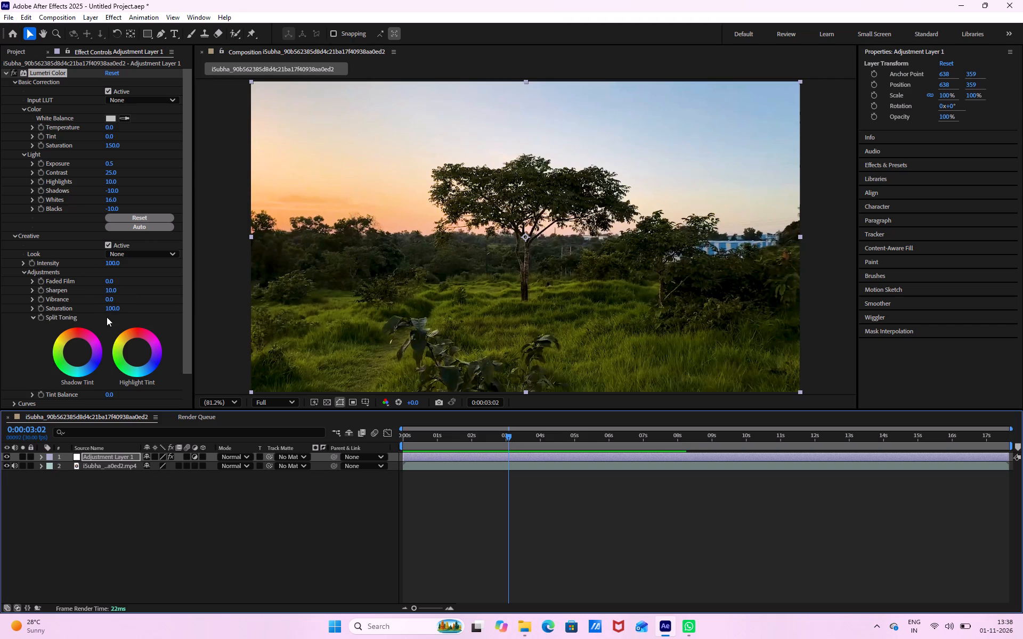
Try extreme Creative saturation, settle on a Saturation of 200, and compare the image with the adjustment layer hidden and shown.
{"action": "left_click_drag", "start_coordinate": [109, 310], "coordinate": [243, 328]}
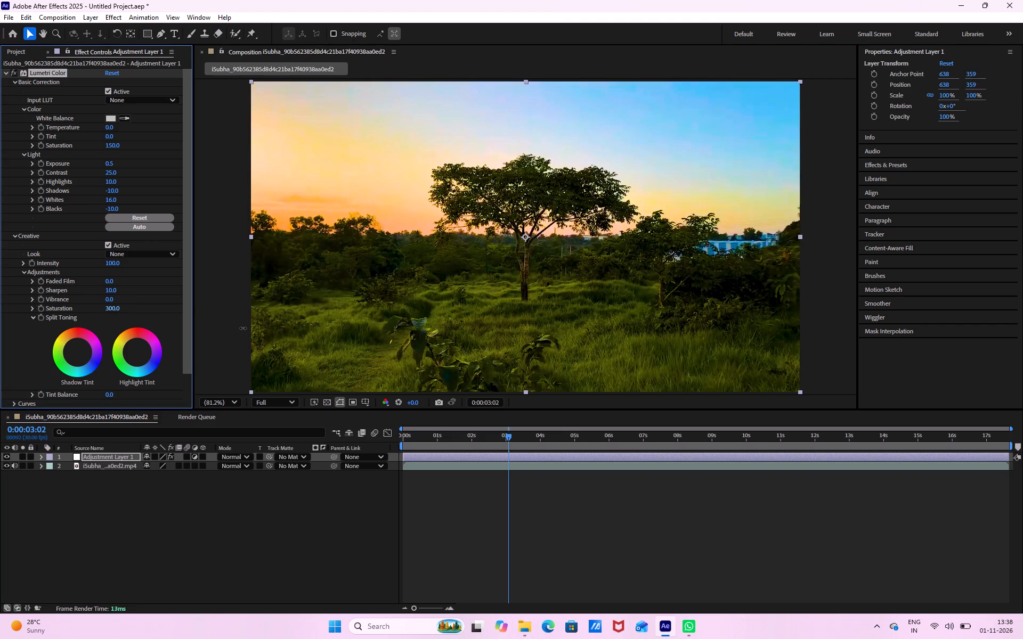
{"action": "left_click_drag", "start_coordinate": [243, 328], "coordinate": [351, 332]}
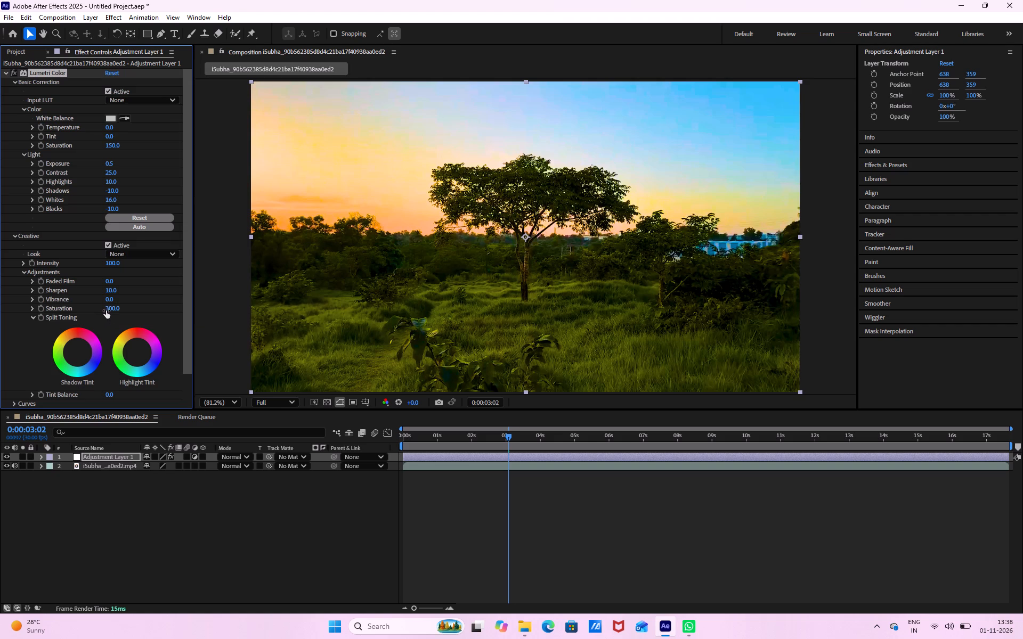
{"action": "left_click", "coordinate": [106, 310]}
{"action": "type", "text": "200"}
{"action": "key", "text": "Return"}
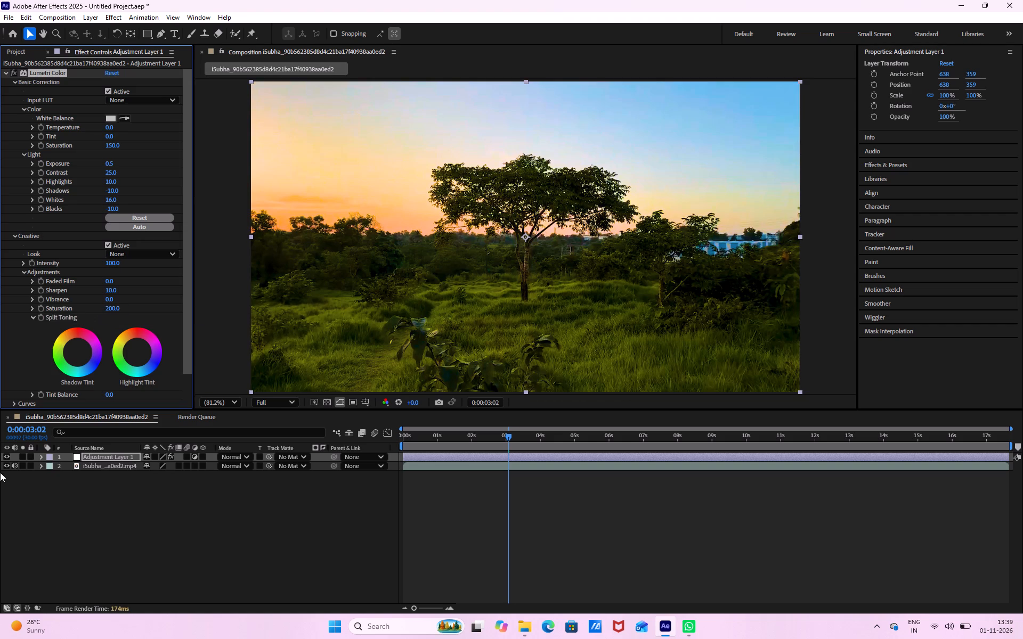
{"action": "left_click", "coordinate": [7, 457]}
{"action": "left_click", "coordinate": [7, 457]}
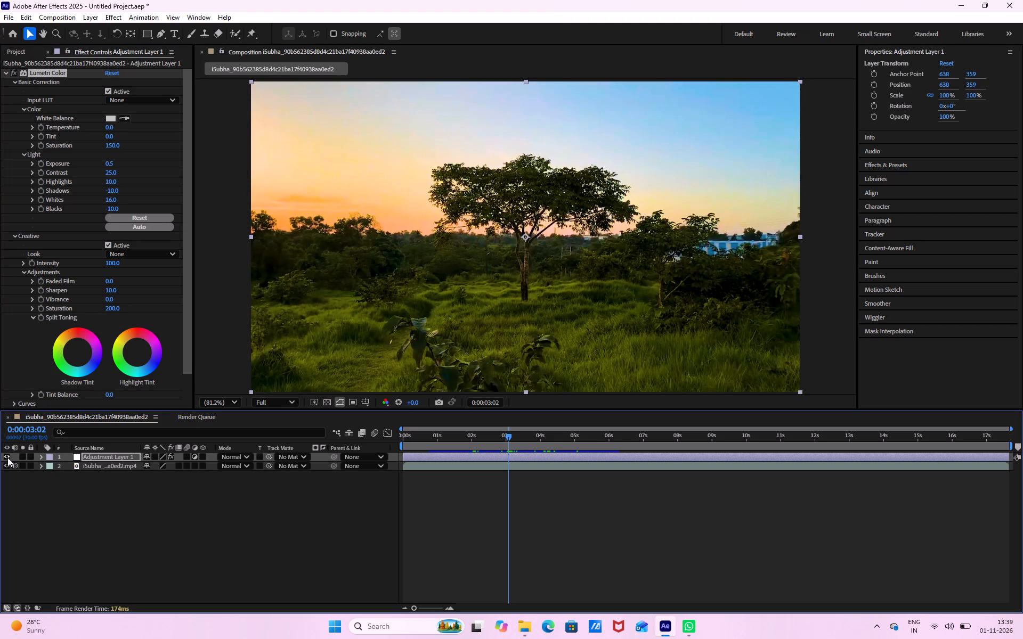
{"action": "left_click", "coordinate": [7, 457]}
{"action": "left_click", "coordinate": [7, 457]}
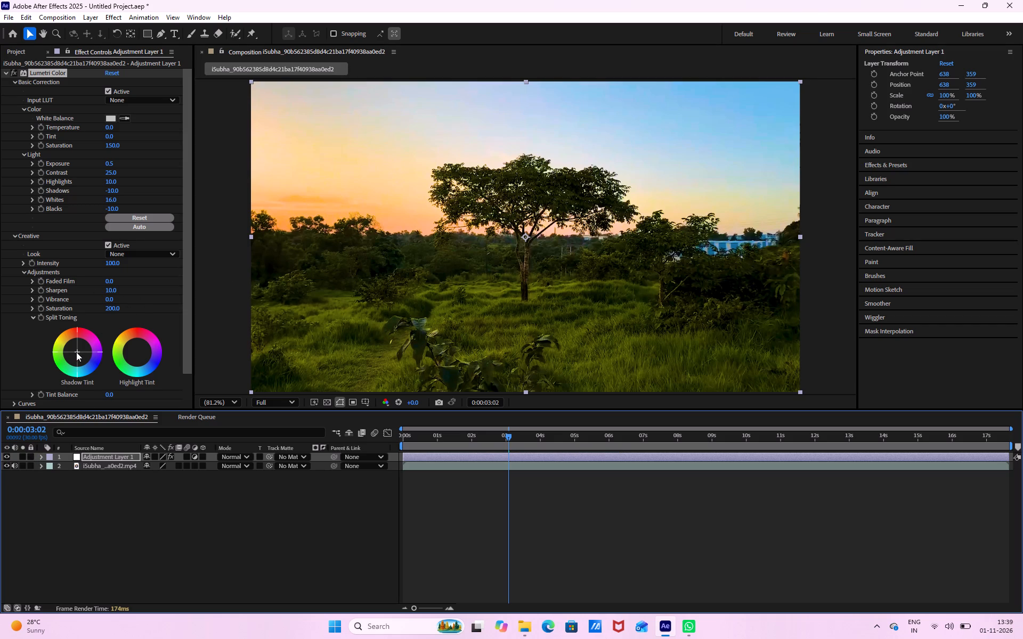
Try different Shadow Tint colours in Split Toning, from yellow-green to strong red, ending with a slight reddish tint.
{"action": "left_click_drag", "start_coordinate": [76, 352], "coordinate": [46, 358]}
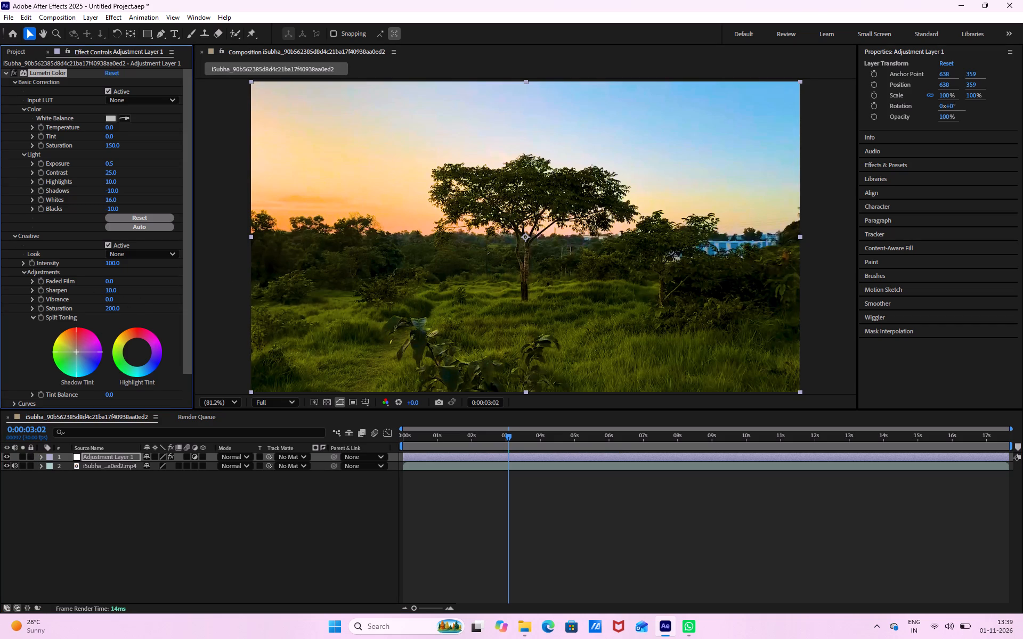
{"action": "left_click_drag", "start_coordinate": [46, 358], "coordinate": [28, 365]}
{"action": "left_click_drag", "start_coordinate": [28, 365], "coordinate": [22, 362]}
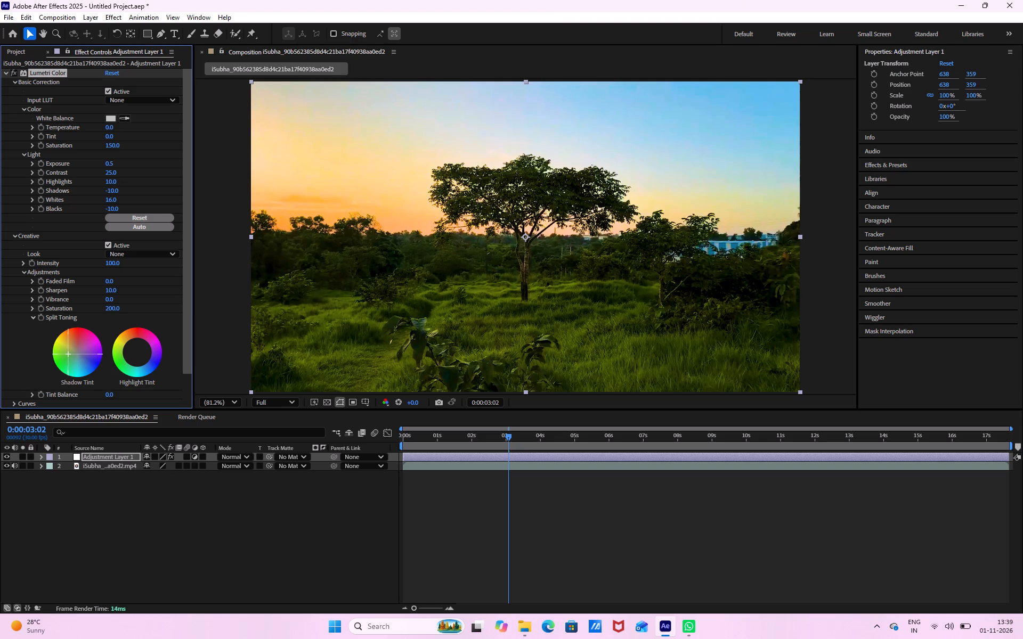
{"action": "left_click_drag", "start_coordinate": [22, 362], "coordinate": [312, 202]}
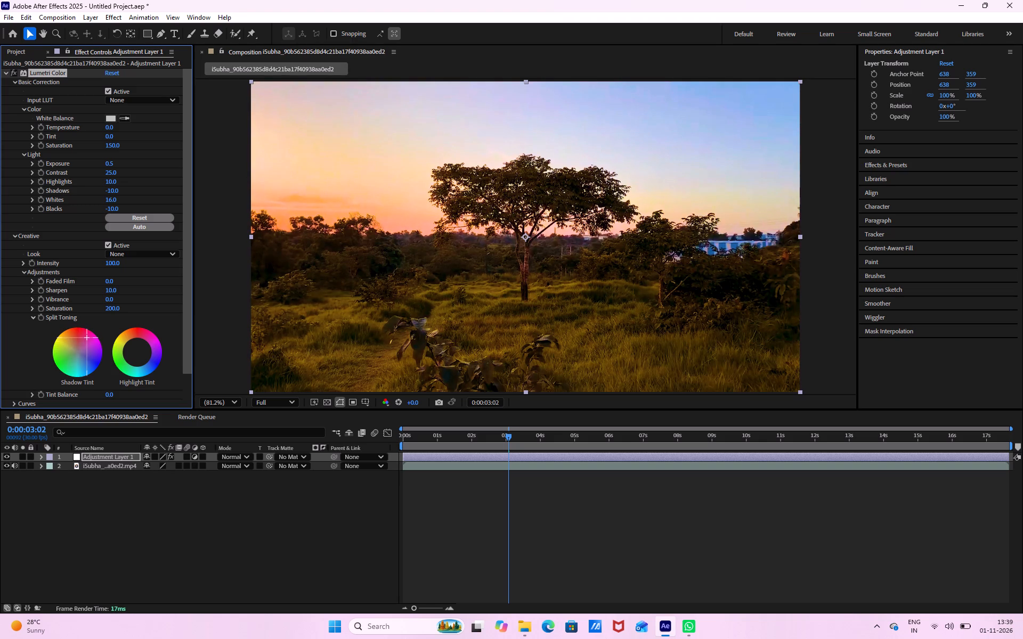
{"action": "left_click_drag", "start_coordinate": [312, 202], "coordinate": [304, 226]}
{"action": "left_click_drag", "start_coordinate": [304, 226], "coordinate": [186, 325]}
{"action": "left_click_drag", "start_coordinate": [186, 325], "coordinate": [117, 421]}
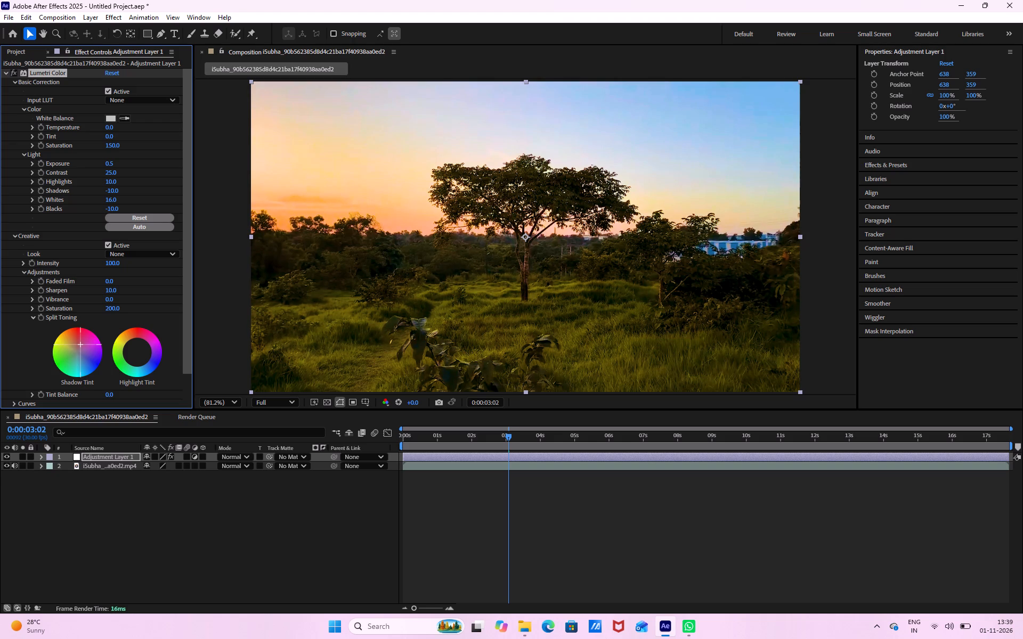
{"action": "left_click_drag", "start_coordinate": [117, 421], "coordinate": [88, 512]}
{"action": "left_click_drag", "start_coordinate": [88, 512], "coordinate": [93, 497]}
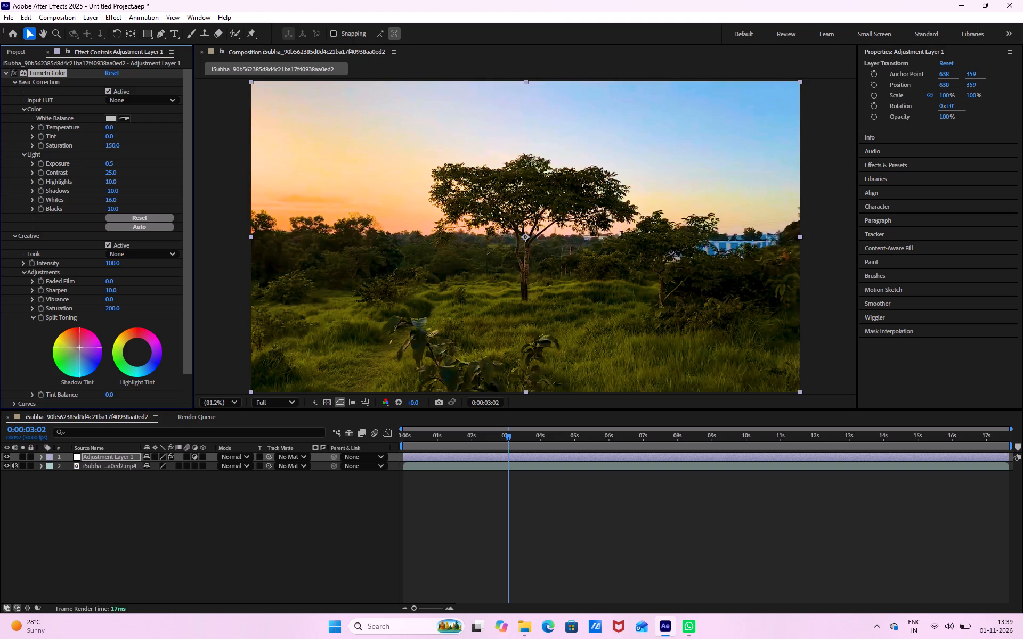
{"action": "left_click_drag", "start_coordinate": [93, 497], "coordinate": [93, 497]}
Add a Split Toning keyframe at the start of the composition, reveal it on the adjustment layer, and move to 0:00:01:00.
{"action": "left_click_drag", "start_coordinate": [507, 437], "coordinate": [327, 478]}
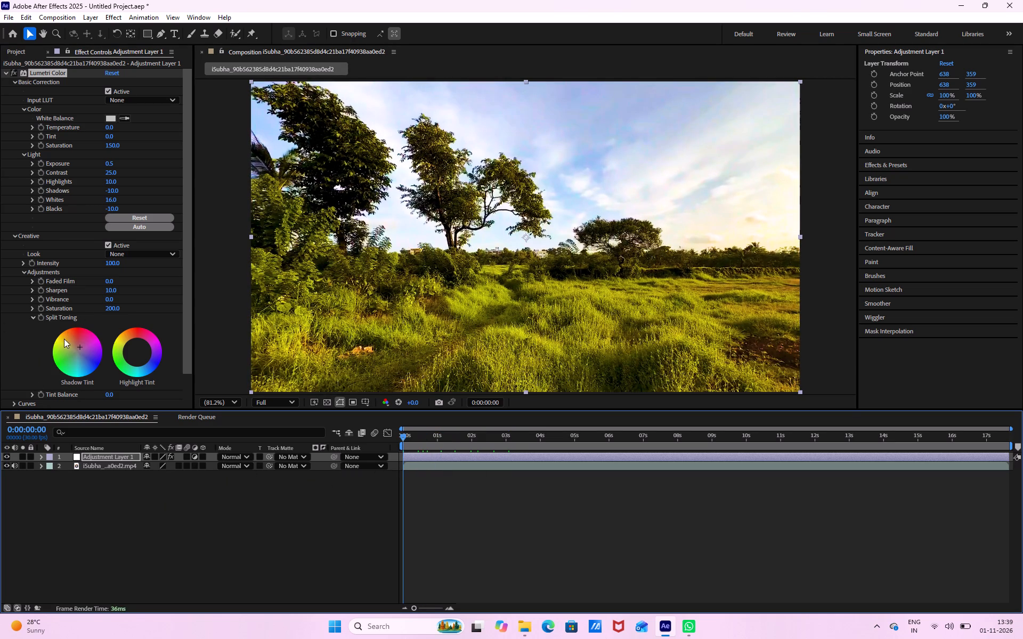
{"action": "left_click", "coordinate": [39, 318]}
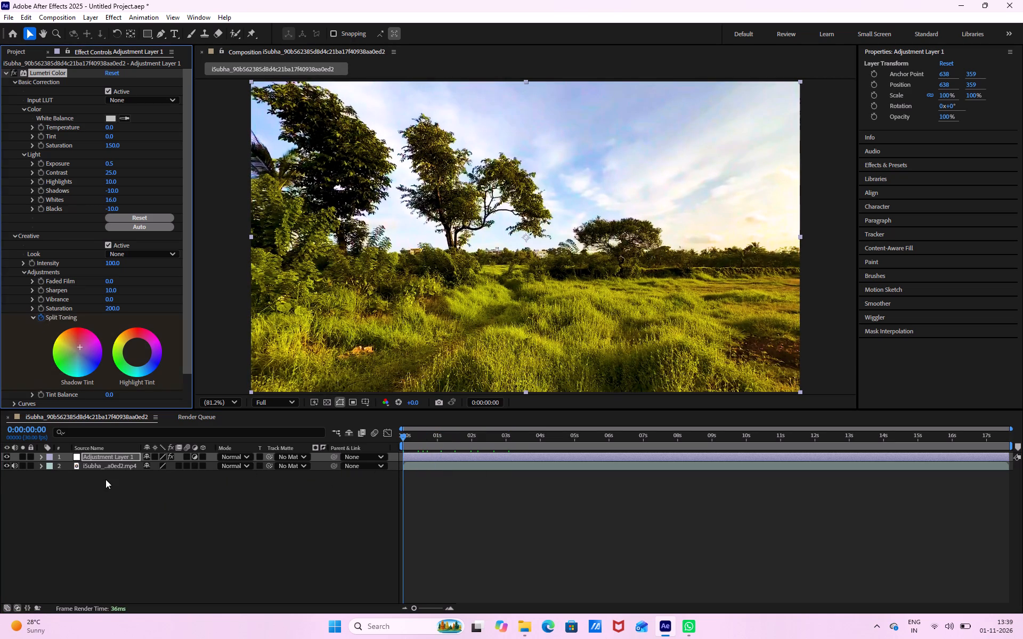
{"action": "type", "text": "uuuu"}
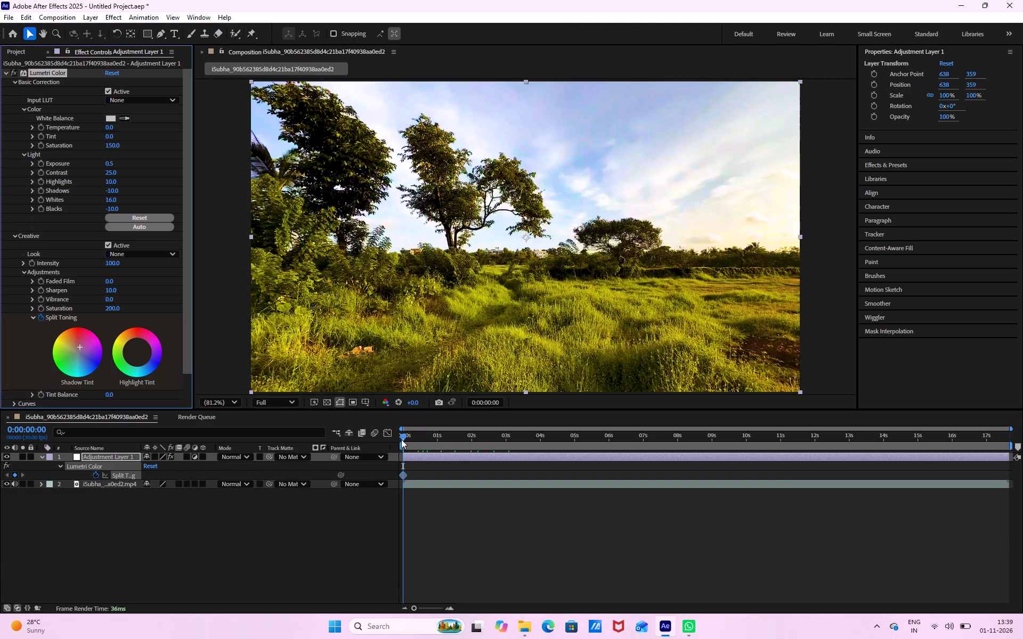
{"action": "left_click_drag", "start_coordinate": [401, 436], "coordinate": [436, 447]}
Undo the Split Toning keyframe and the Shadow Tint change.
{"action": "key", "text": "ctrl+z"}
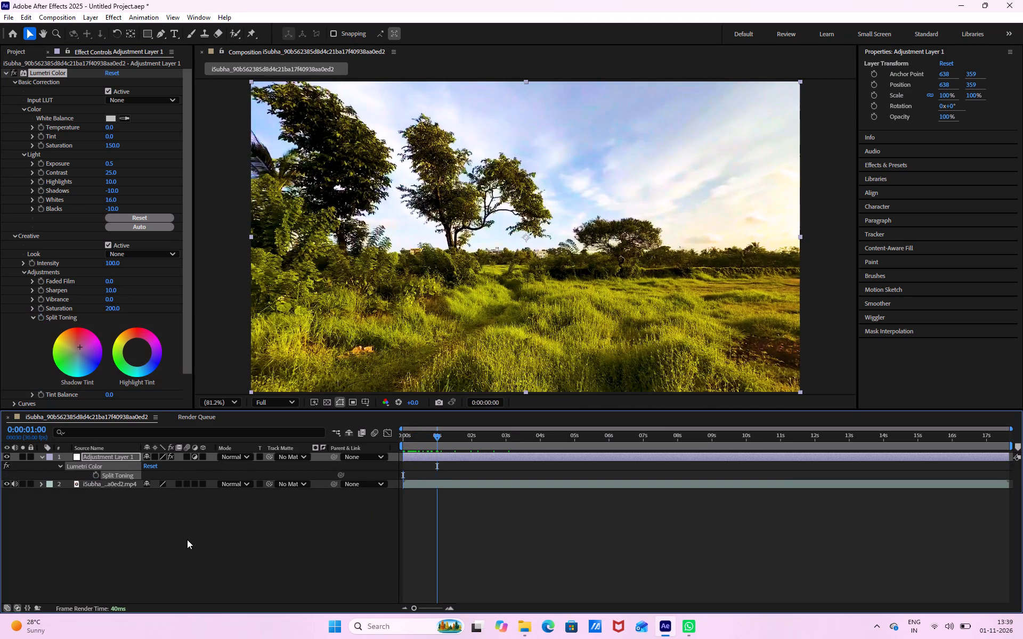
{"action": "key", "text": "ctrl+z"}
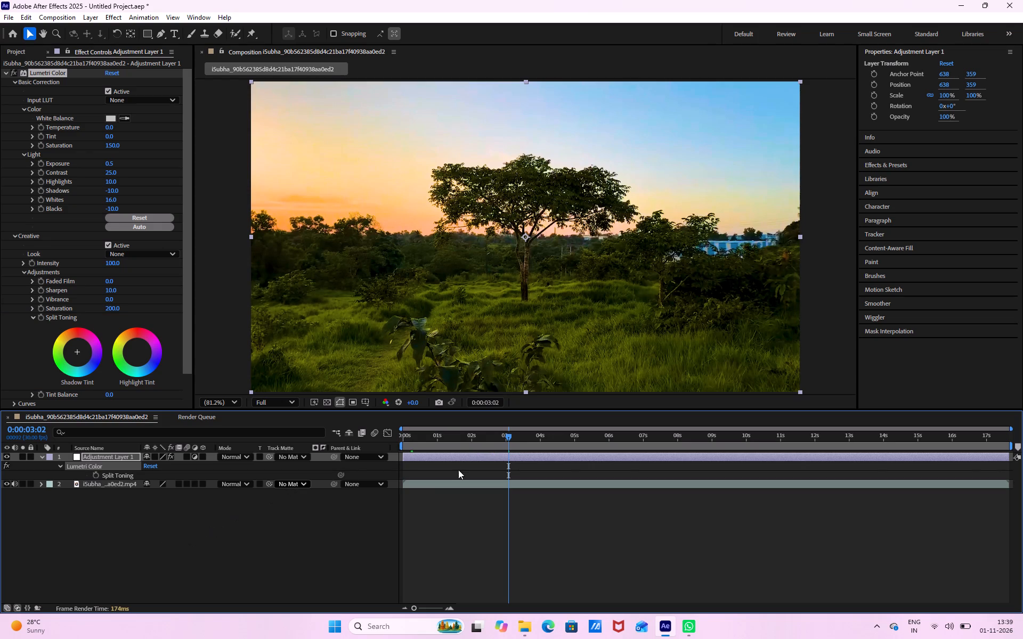
Add a Split Toning keyframe at the start of the composition, 0:00:00:00.
{"action": "left_click_drag", "start_coordinate": [507, 436], "coordinate": [280, 477]}
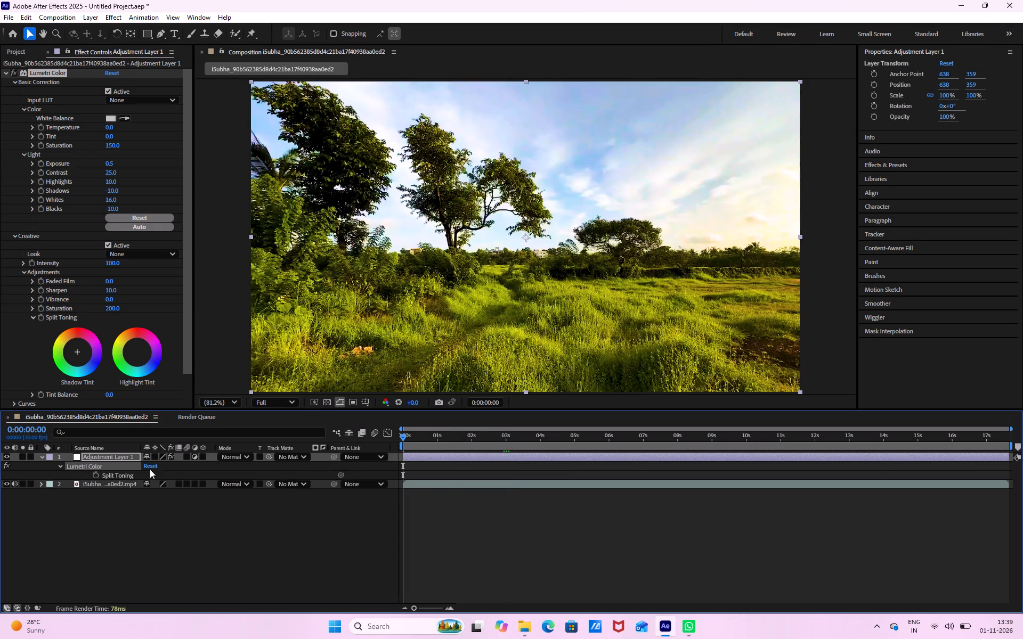
{"action": "left_click", "coordinate": [37, 318]}
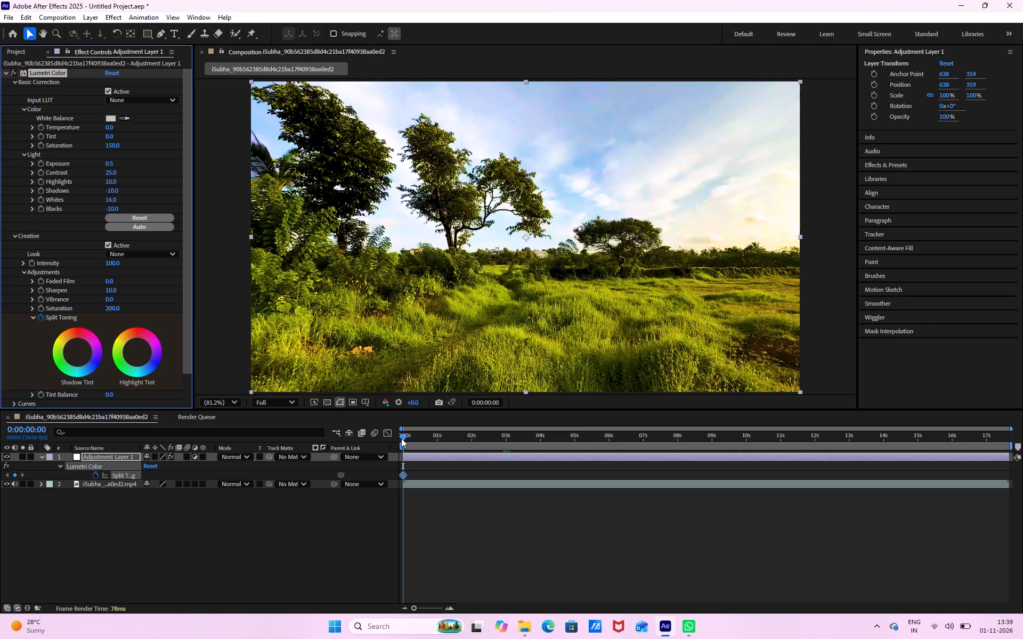
Keyframe a distinctly reddish Split Toning Shadow Tint at 0:00:02:01, trying weaker and stronger tints along the way.
{"action": "left_click_drag", "start_coordinate": [401, 435], "coordinate": [452, 457]}
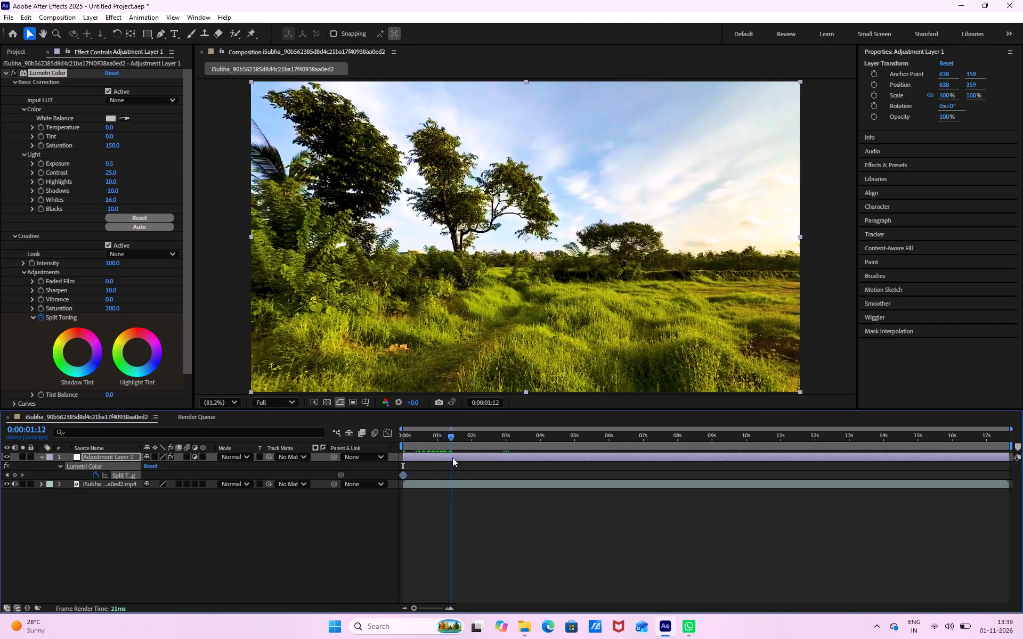
{"action": "left_click_drag", "start_coordinate": [452, 457], "coordinate": [469, 463]}
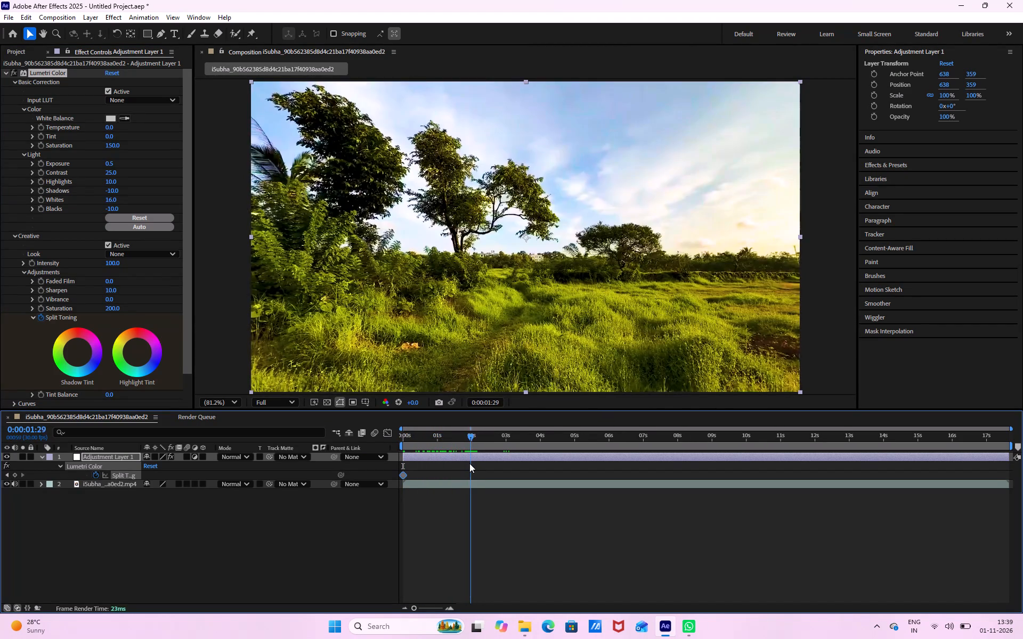
{"action": "left_click_drag", "start_coordinate": [469, 463], "coordinate": [470, 463]}
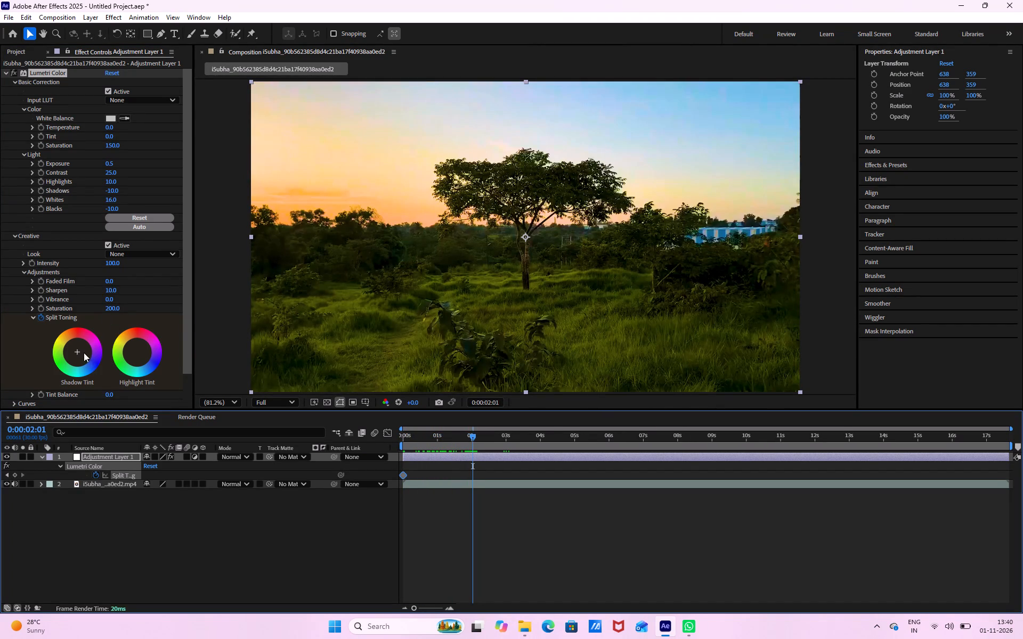
{"action": "left_click_drag", "start_coordinate": [78, 351], "coordinate": [73, 341]}
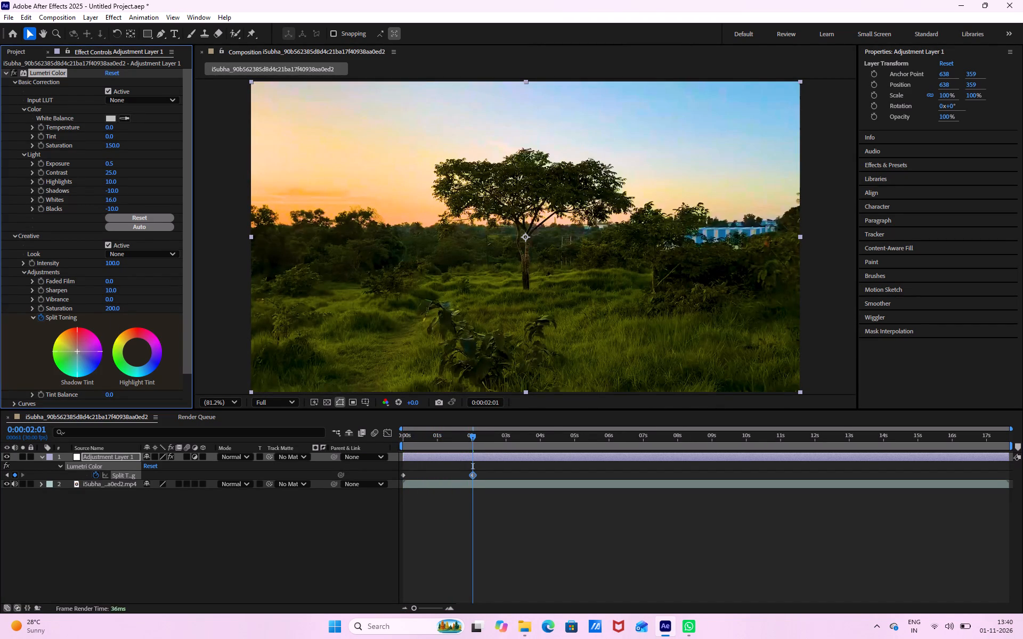
{"action": "left_click_drag", "start_coordinate": [73, 341], "coordinate": [38, 162]}
{"action": "left_click_drag", "start_coordinate": [38, 162], "coordinate": [119, 286]}
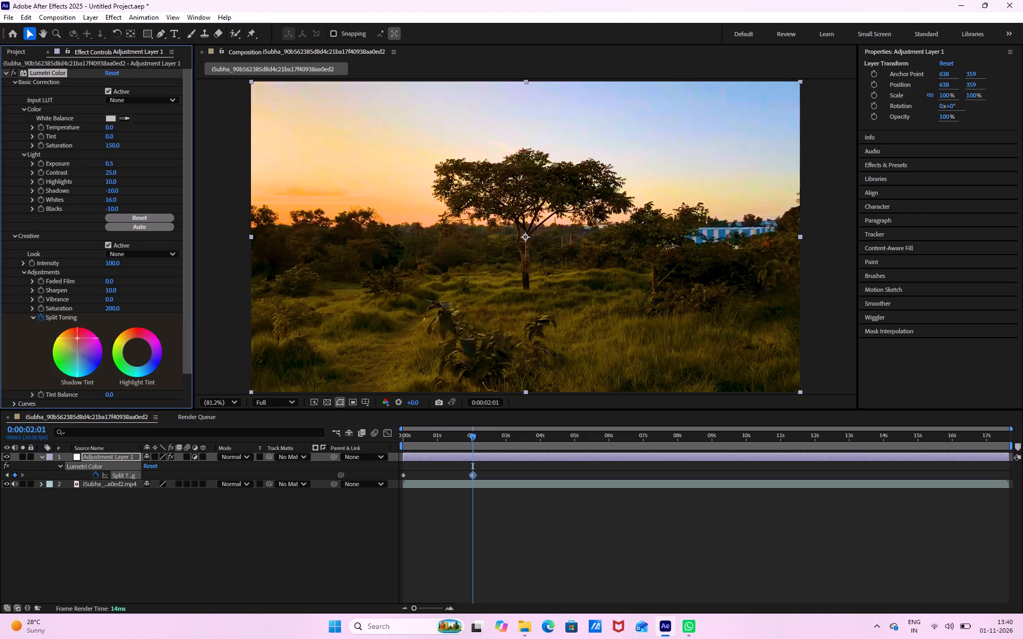
{"action": "left_click_drag", "start_coordinate": [119, 286], "coordinate": [182, 347]}
{"action": "left_click_drag", "start_coordinate": [182, 347], "coordinate": [163, 534]}
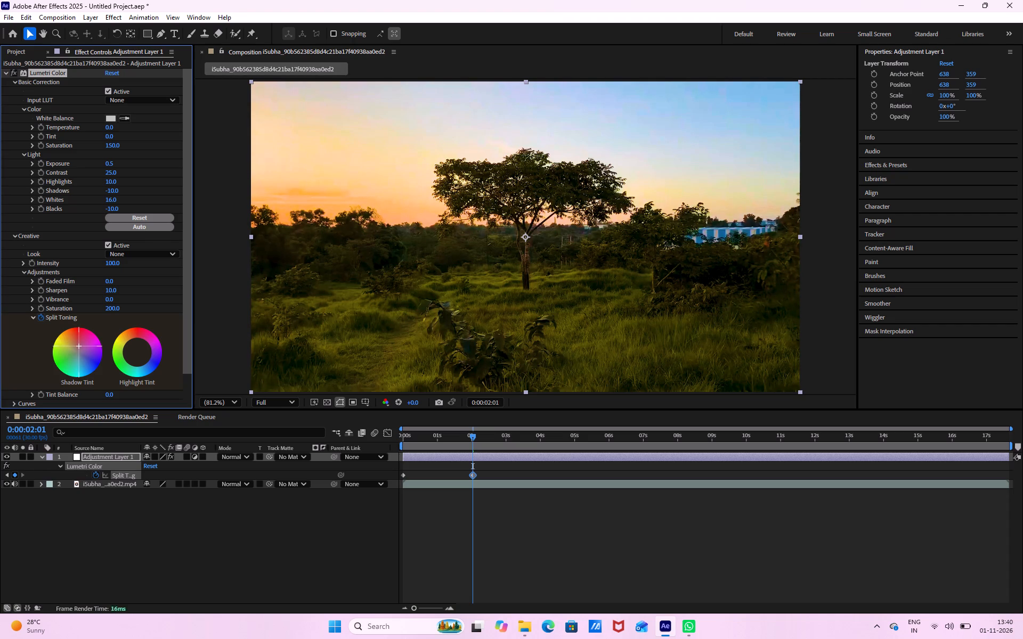
{"action": "left_click_drag", "start_coordinate": [163, 534], "coordinate": [207, 465]}
{"action": "left_click_drag", "start_coordinate": [207, 465], "coordinate": [249, 202]}
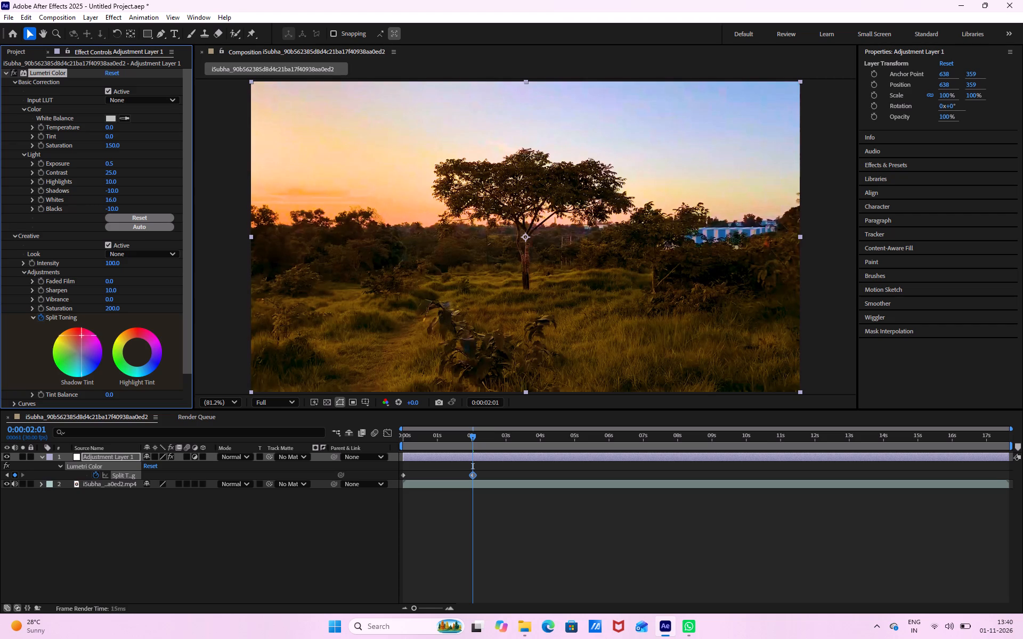
{"action": "left_click_drag", "start_coordinate": [249, 202], "coordinate": [243, 234]}
Soften the Shadow Tint at 0:00:02:01 to a slight red, and compare the image with the adjustment layer hidden and shown.
{"action": "left_click_drag", "start_coordinate": [469, 435], "coordinate": [309, 487]}
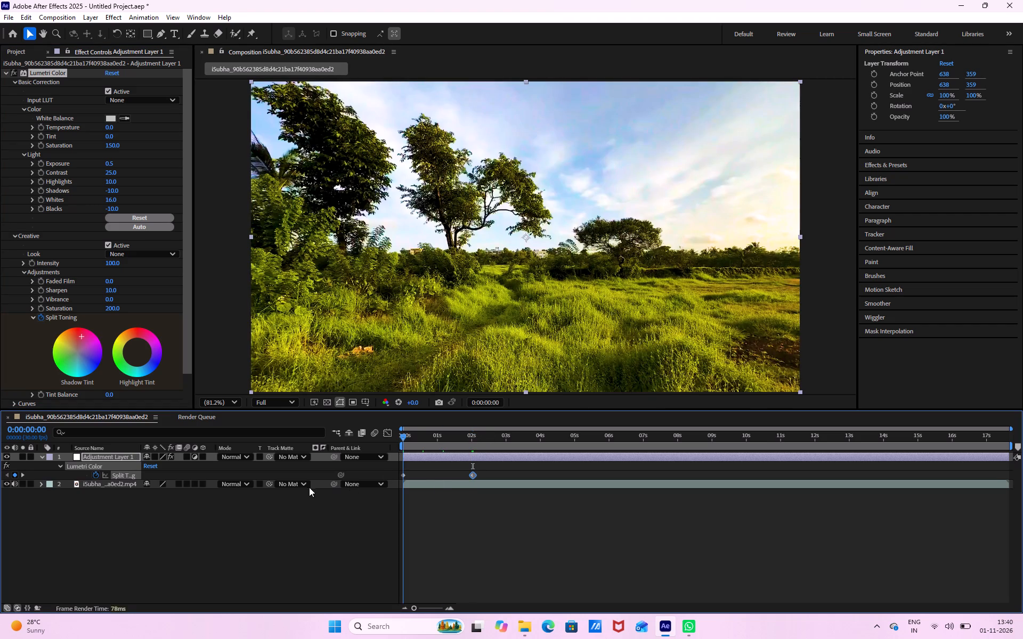
{"action": "left_click_drag", "start_coordinate": [309, 487], "coordinate": [465, 530]}
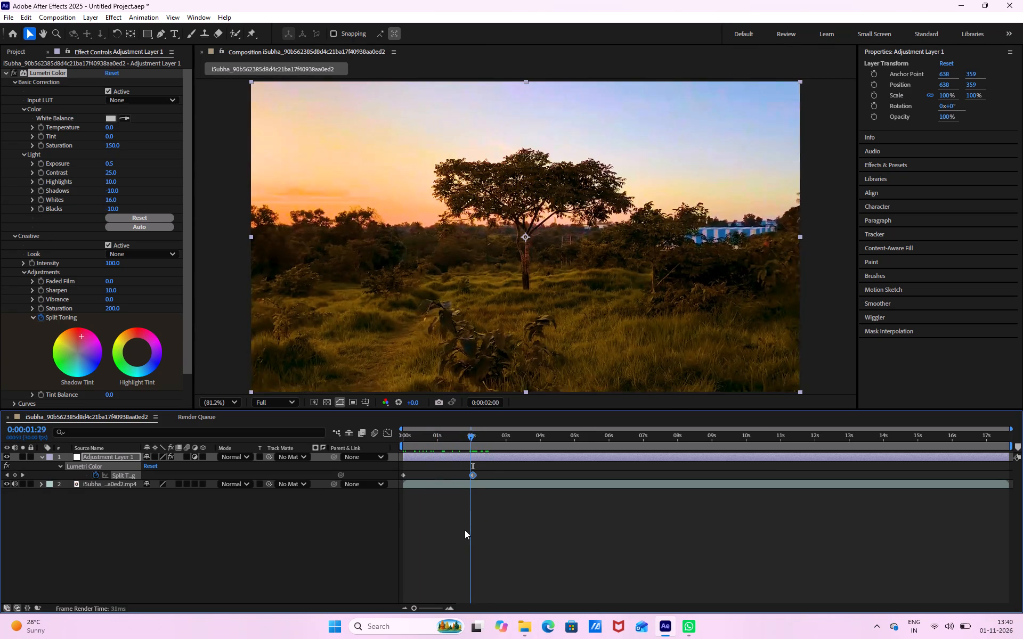
{"action": "left_click_drag", "start_coordinate": [465, 530], "coordinate": [476, 536]}
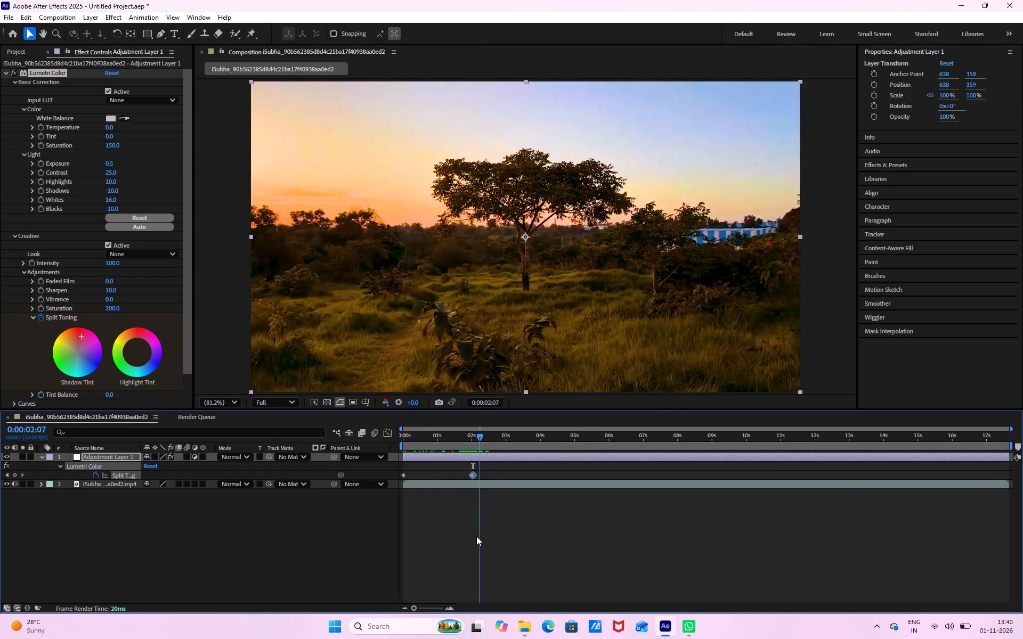
{"action": "left_click_drag", "start_coordinate": [476, 536], "coordinate": [473, 537]}
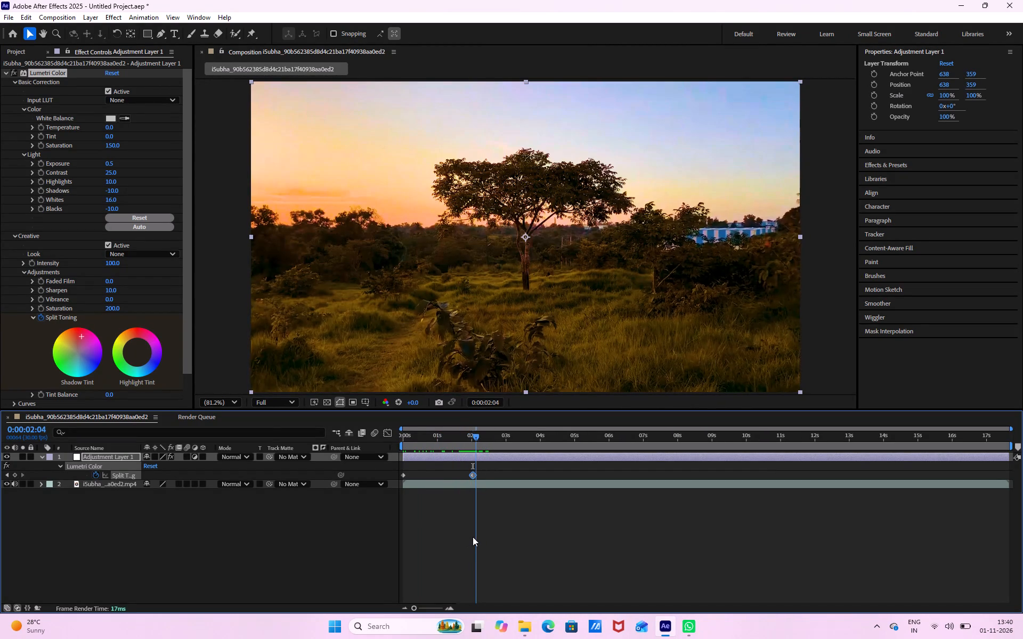
{"action": "left_click_drag", "start_coordinate": [473, 537], "coordinate": [469, 537]}
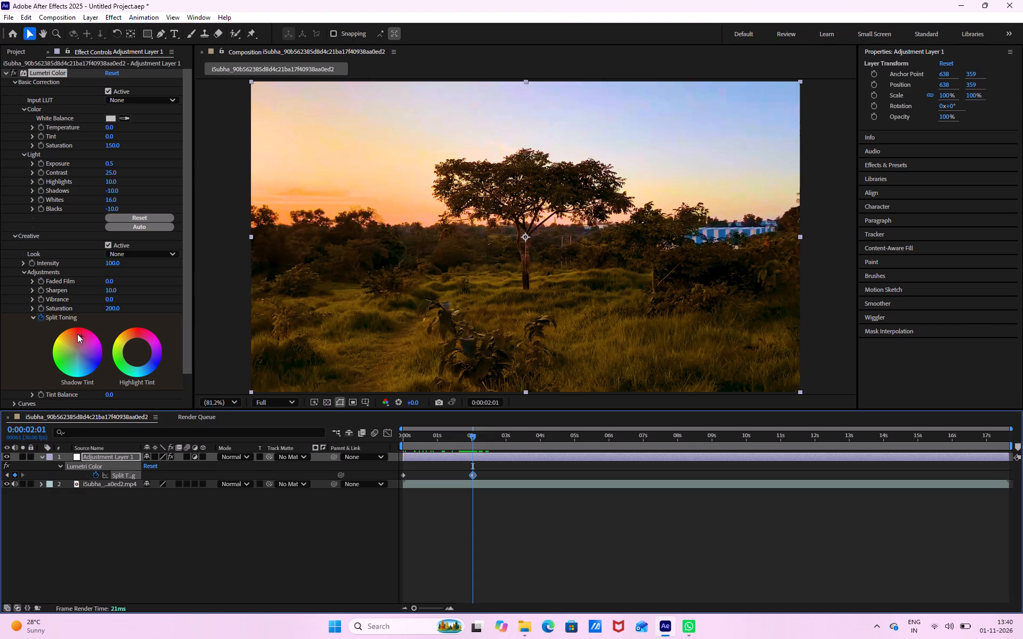
{"action": "left_click_drag", "start_coordinate": [82, 338], "coordinate": [26, 402]}
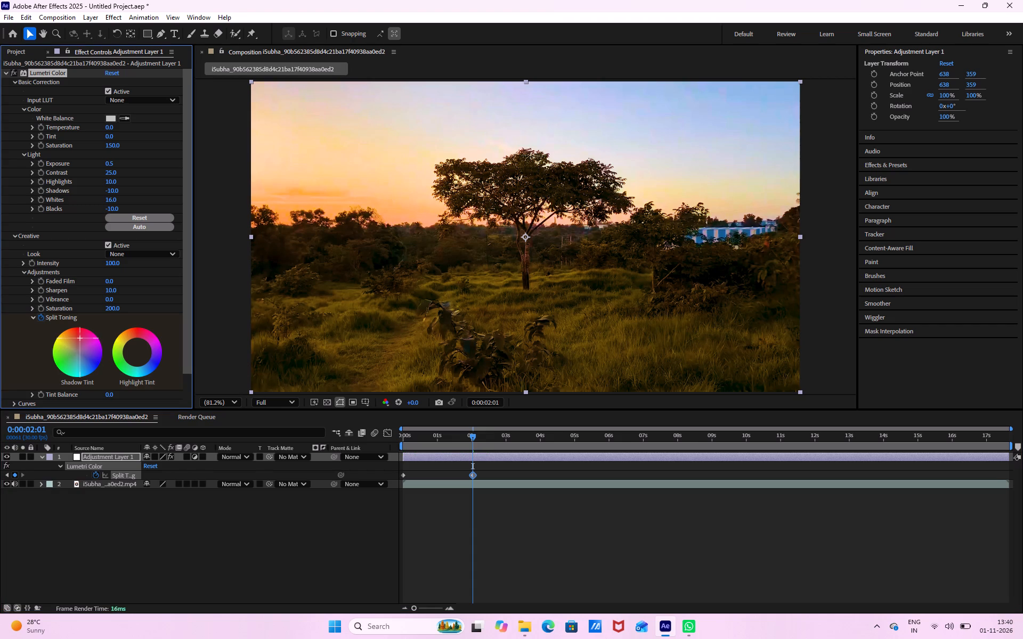
{"action": "left_click_drag", "start_coordinate": [26, 402], "coordinate": [55, 446]}
{"action": "left_click_drag", "start_coordinate": [55, 446], "coordinate": [94, 374]}
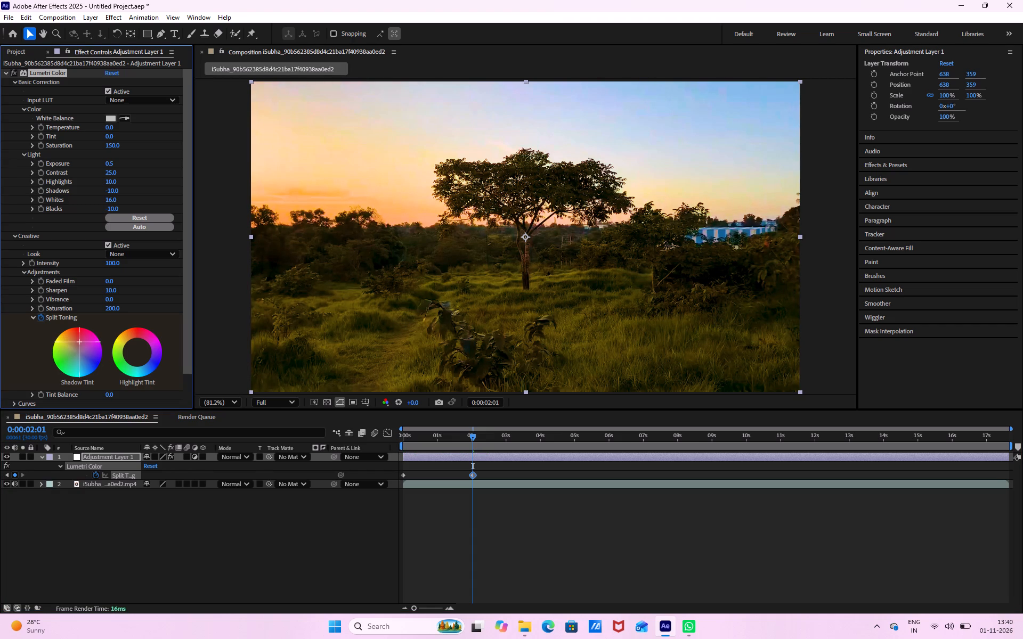
{"action": "left_click_drag", "start_coordinate": [94, 374], "coordinate": [165, 214]}
{"action": "left_click_drag", "start_coordinate": [165, 214], "coordinate": [60, 388]}
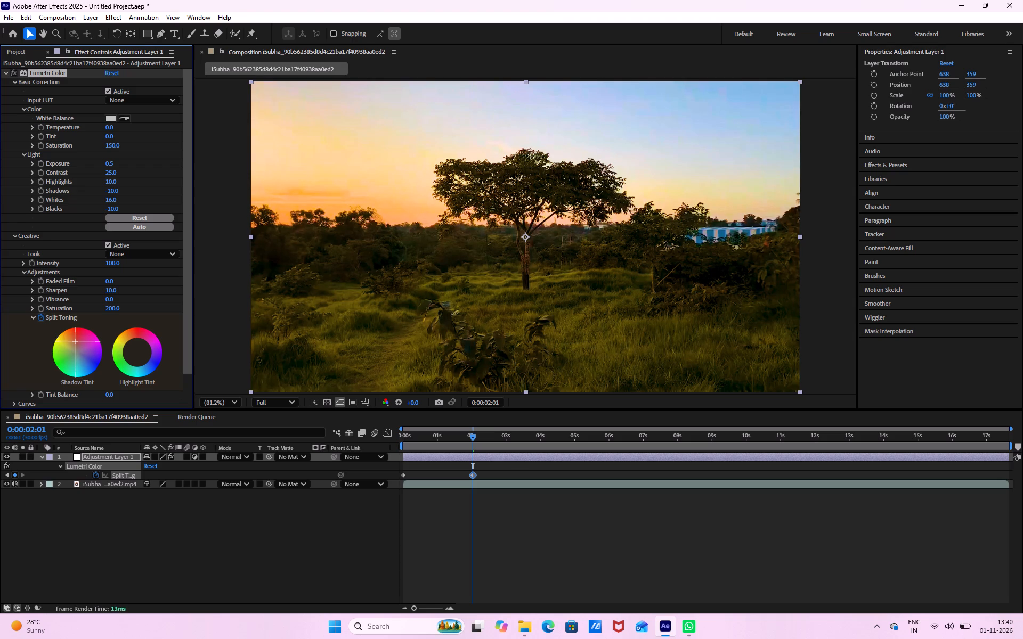
{"action": "left_click_drag", "start_coordinate": [60, 388], "coordinate": [63, 445]}
{"action": "left_click_drag", "start_coordinate": [63, 445], "coordinate": [170, 424]}
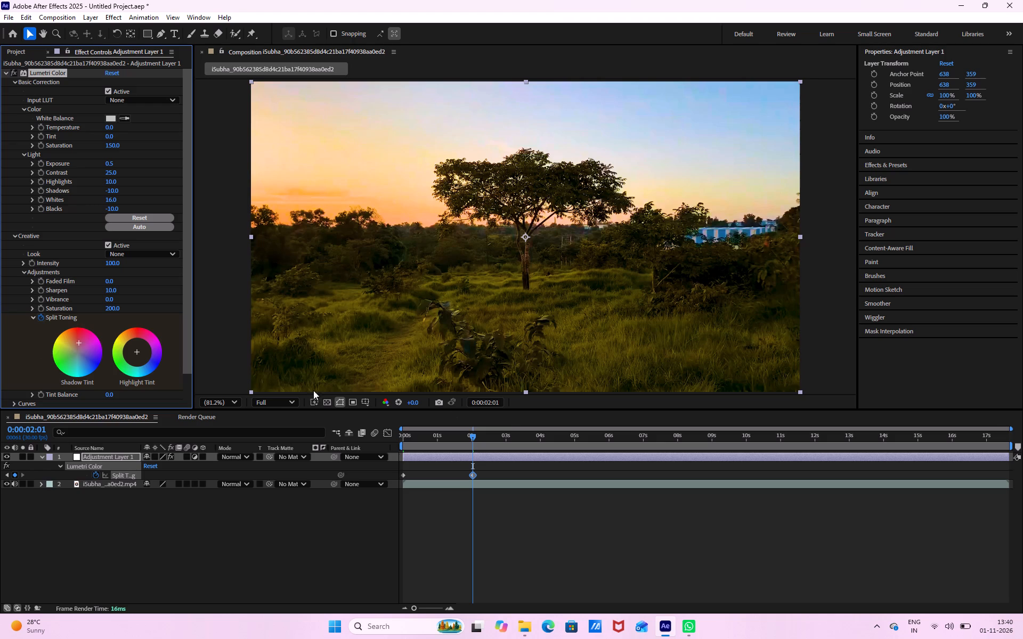
{"action": "left_click", "coordinate": [7, 456]}
{"action": "left_click", "coordinate": [8, 456]}
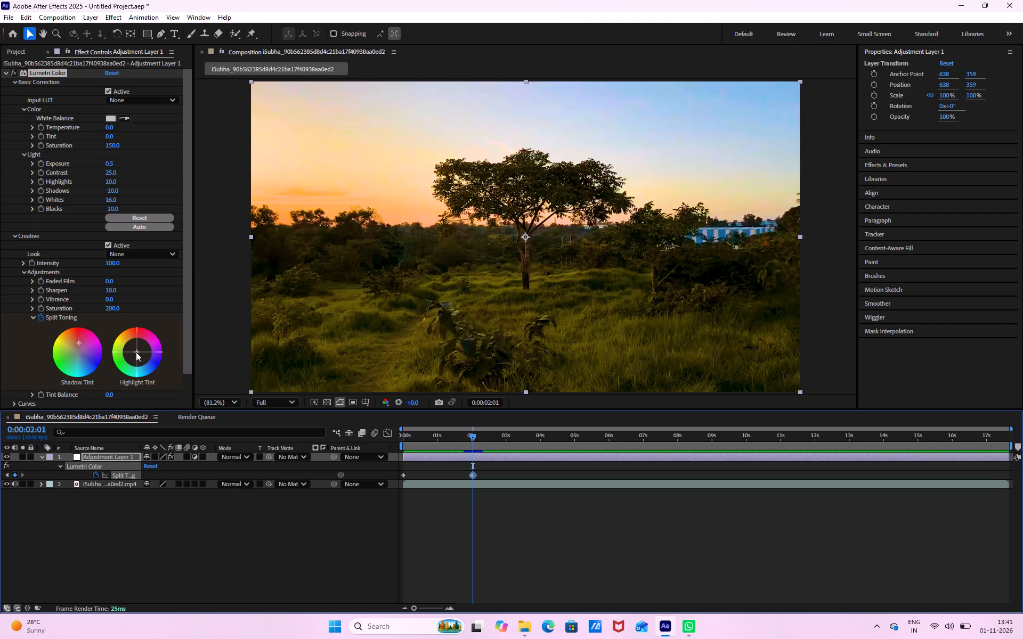
Set the Highlight Tint at 0:00:02:01 to a slight blue-violet, and compare the image with the adjustment layer hidden and shown.
{"action": "left_click_drag", "start_coordinate": [136, 350], "coordinate": [214, 345]}
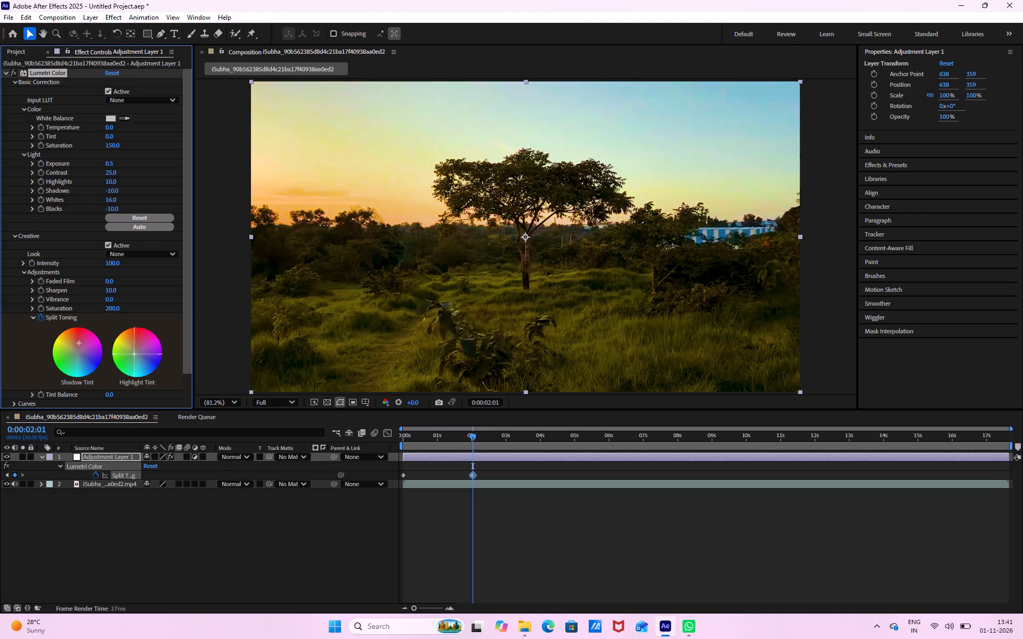
{"action": "left_click_drag", "start_coordinate": [214, 345], "coordinate": [299, 409]}
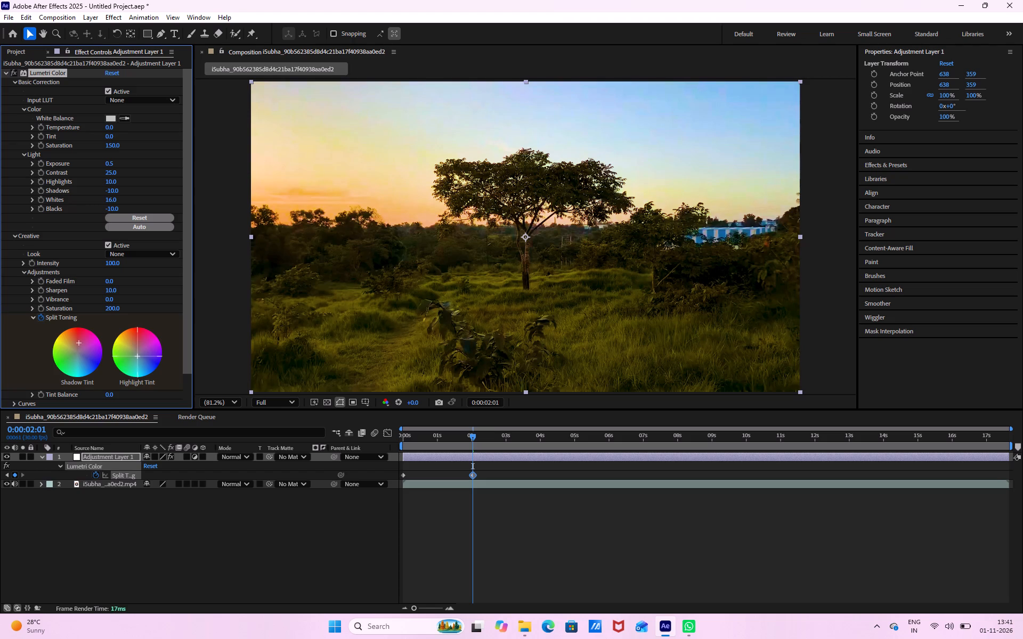
{"action": "left_click_drag", "start_coordinate": [299, 409], "coordinate": [586, 544]}
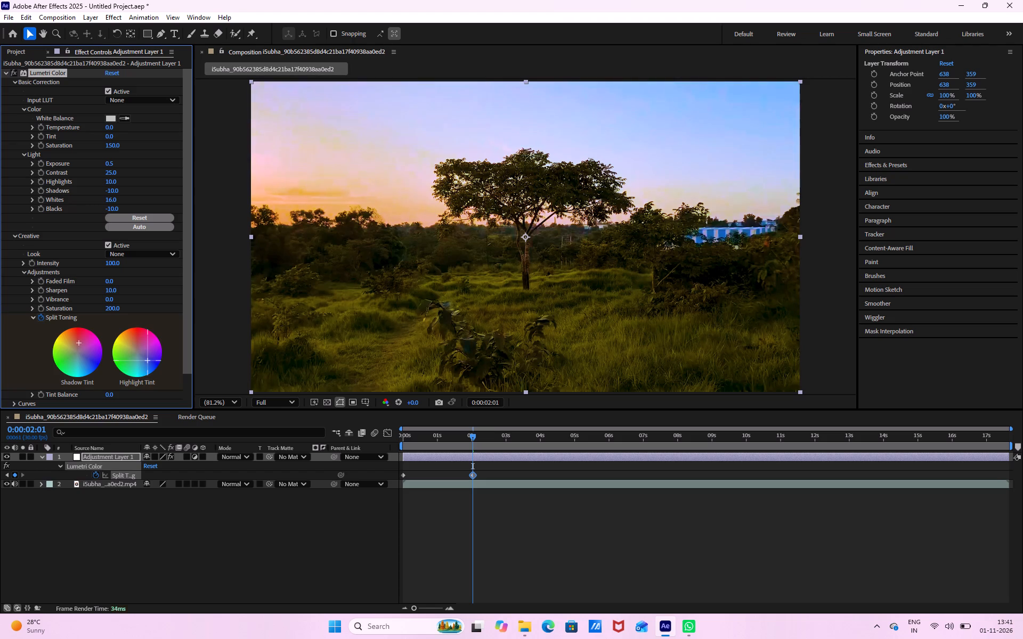
{"action": "left_click_drag", "start_coordinate": [586, 544], "coordinate": [677, 578]}
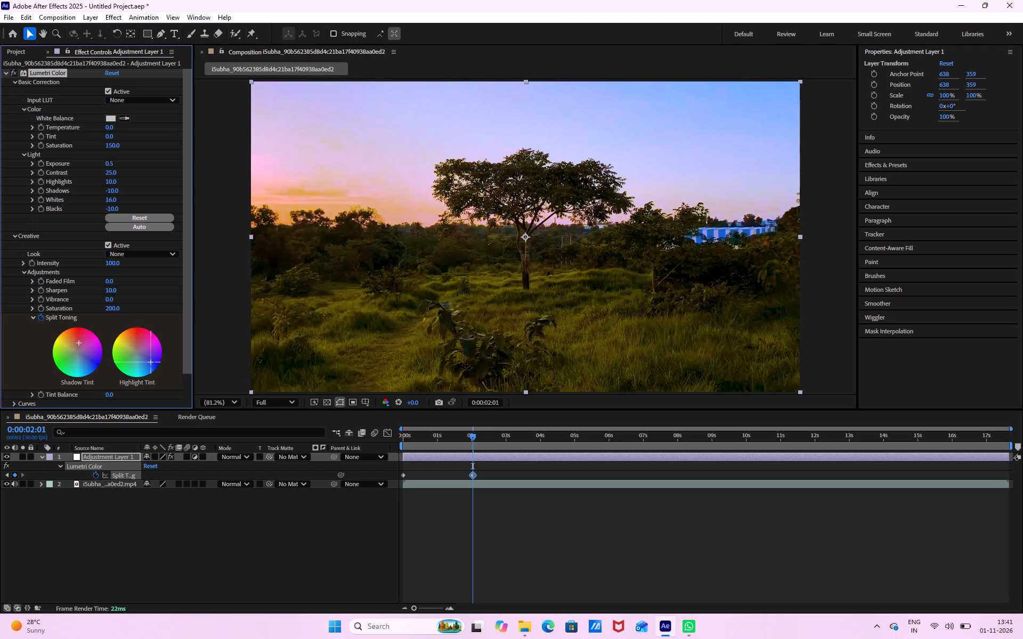
{"action": "left_click_drag", "start_coordinate": [677, 578], "coordinate": [575, 483]}
{"action": "left_click_drag", "start_coordinate": [575, 483], "coordinate": [517, 445]}
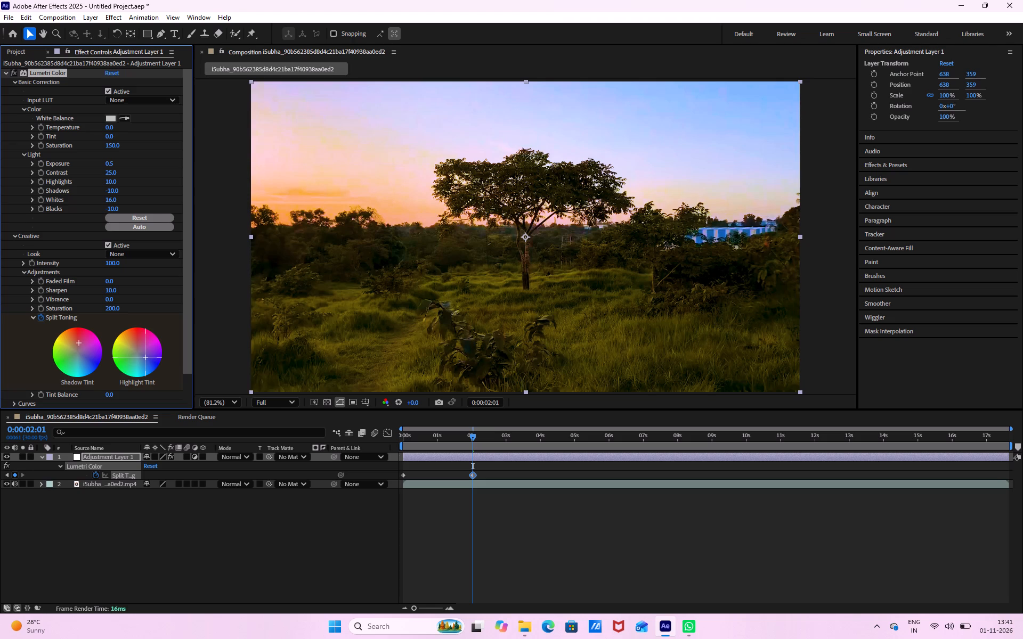
{"action": "left_click_drag", "start_coordinate": [517, 445], "coordinate": [487, 444]}
{"action": "left_click_drag", "start_coordinate": [487, 444], "coordinate": [472, 447]}
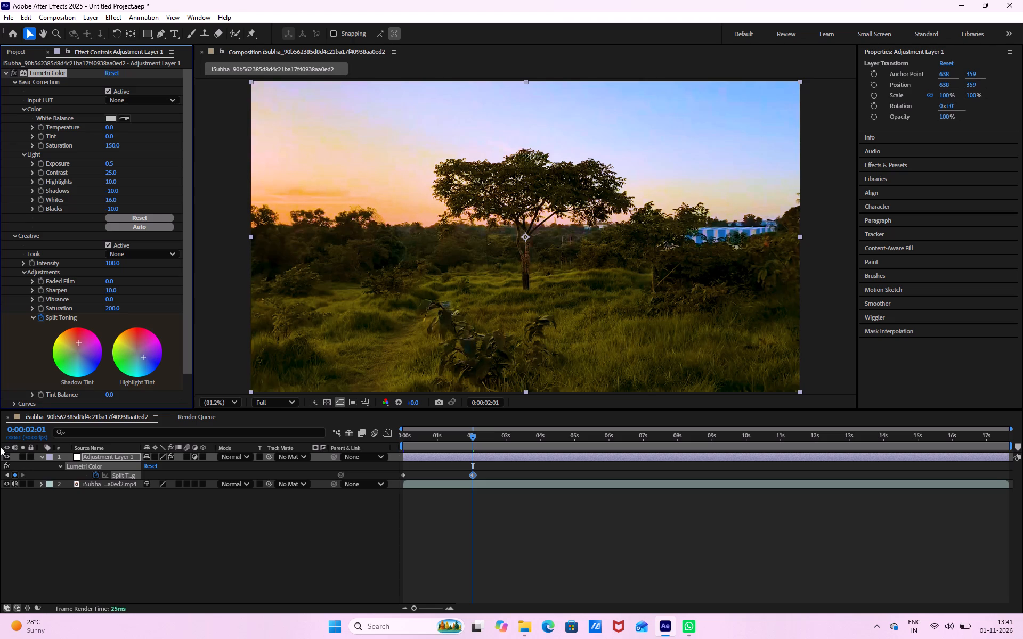
{"action": "left_click", "coordinate": [9, 458]}
{"action": "left_click", "coordinate": [9, 458]}
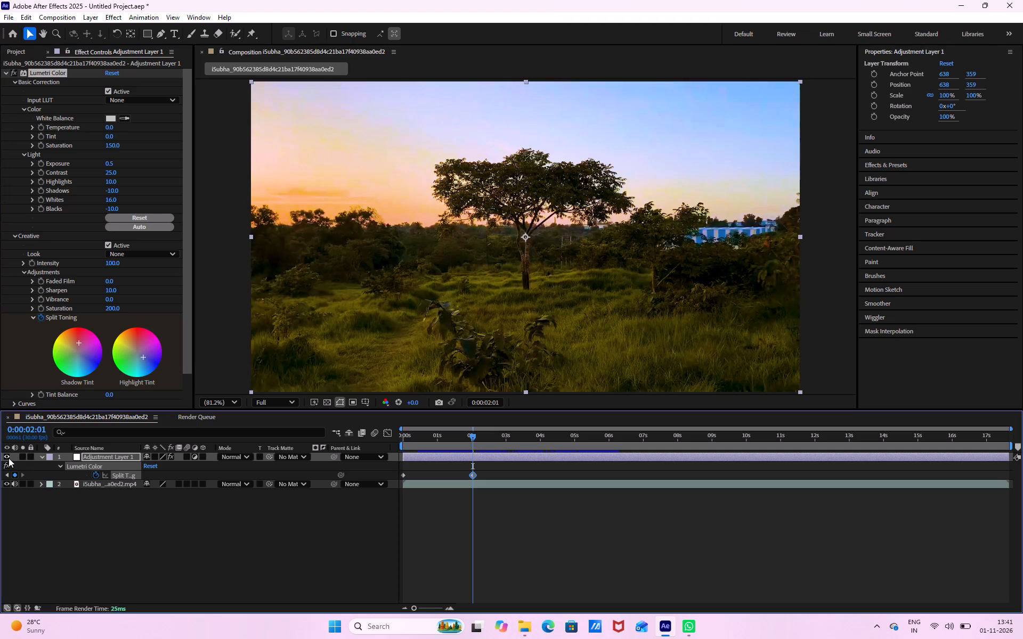
Compare the image with the adjustment layer hidden and shown, and dismiss the battery care notification.
{"action": "left_click", "coordinate": [9, 458]}
{"action": "left_click", "coordinate": [9, 458]}
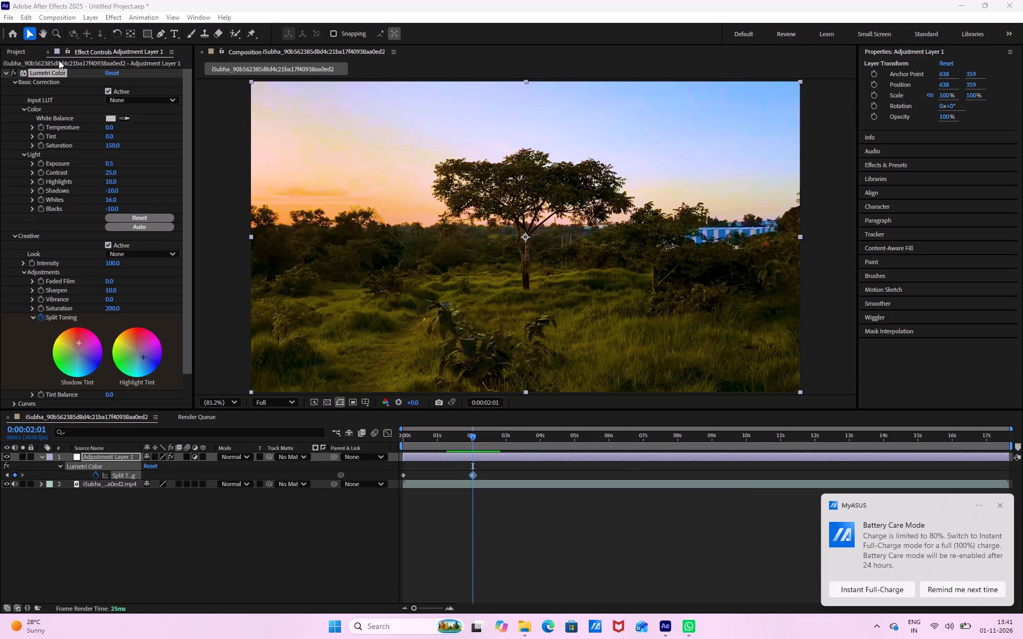
{"action": "left_click", "coordinate": [1004, 503]}
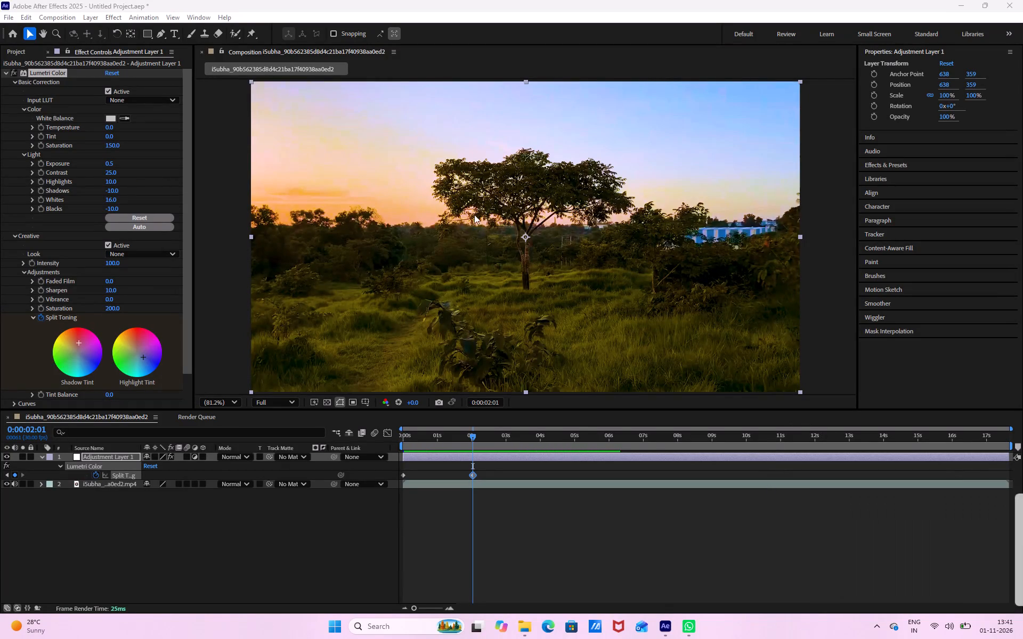
Purge the disk cache for all versions.
{"action": "left_click", "coordinate": [28, 17]}
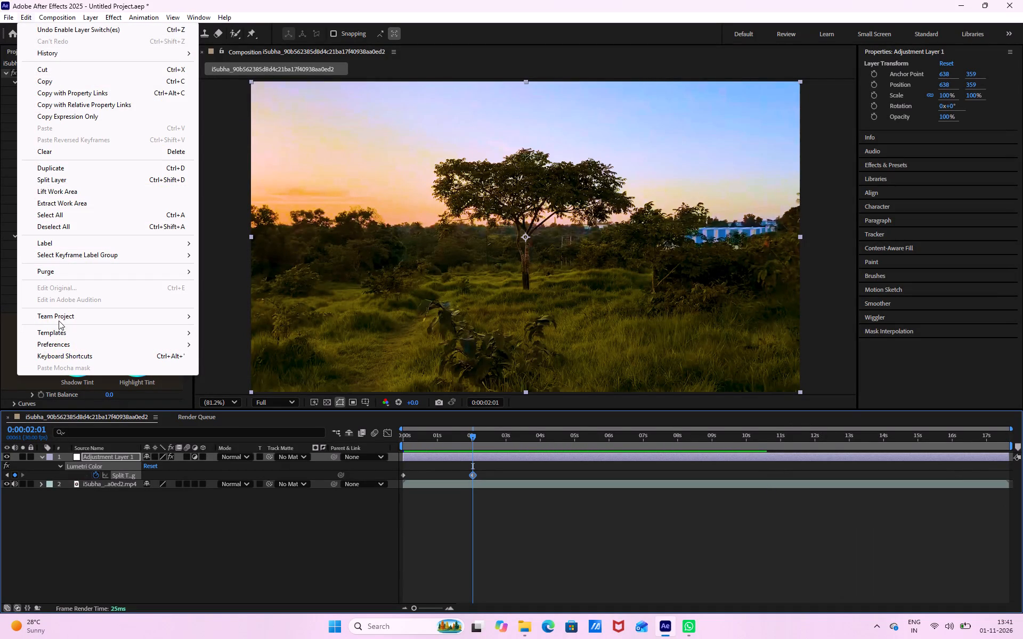
{"action": "left_click", "coordinate": [225, 275]}
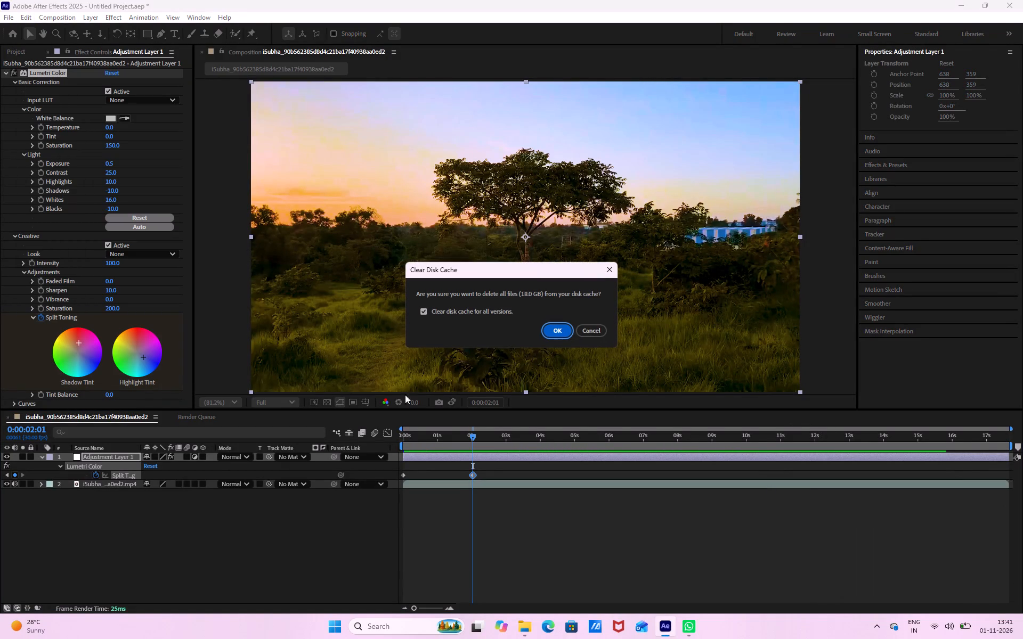
{"action": "left_click", "coordinate": [565, 331]}
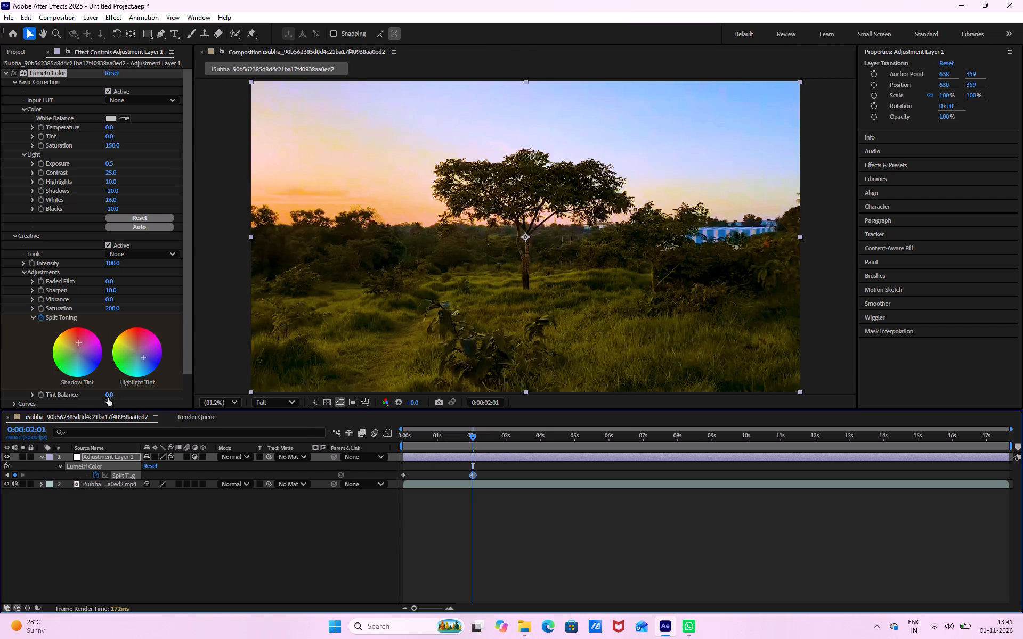
Set the Split Toning Tint Balance to 147, trying both negative and positive extremes along the way.
{"action": "left_click_drag", "start_coordinate": [108, 398], "coordinate": [0, 443]}
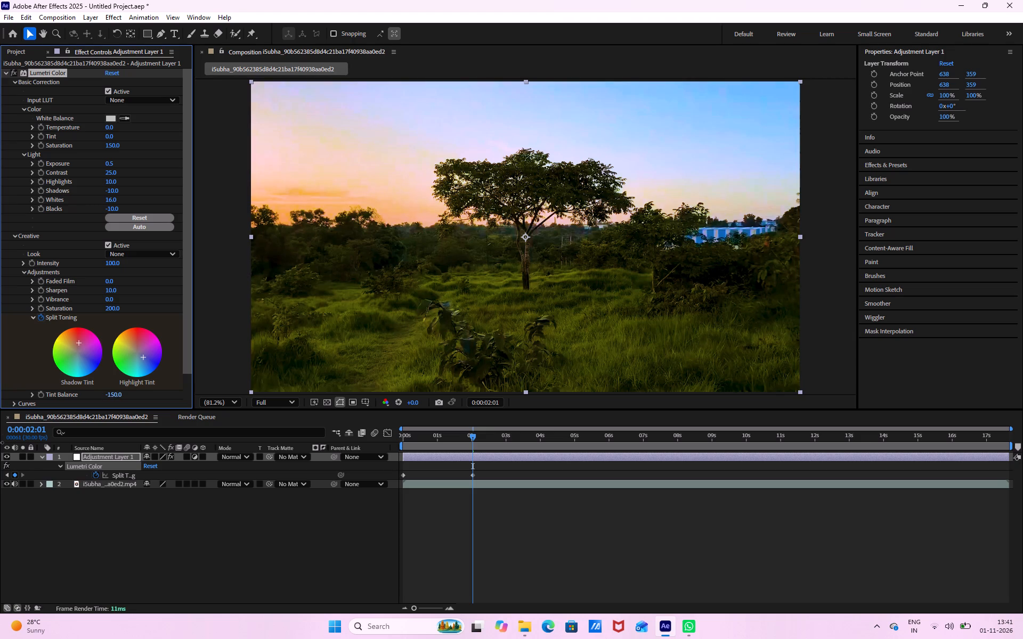
{"action": "left_click_drag", "start_coordinate": [0, 443], "coordinate": [414, 489]}
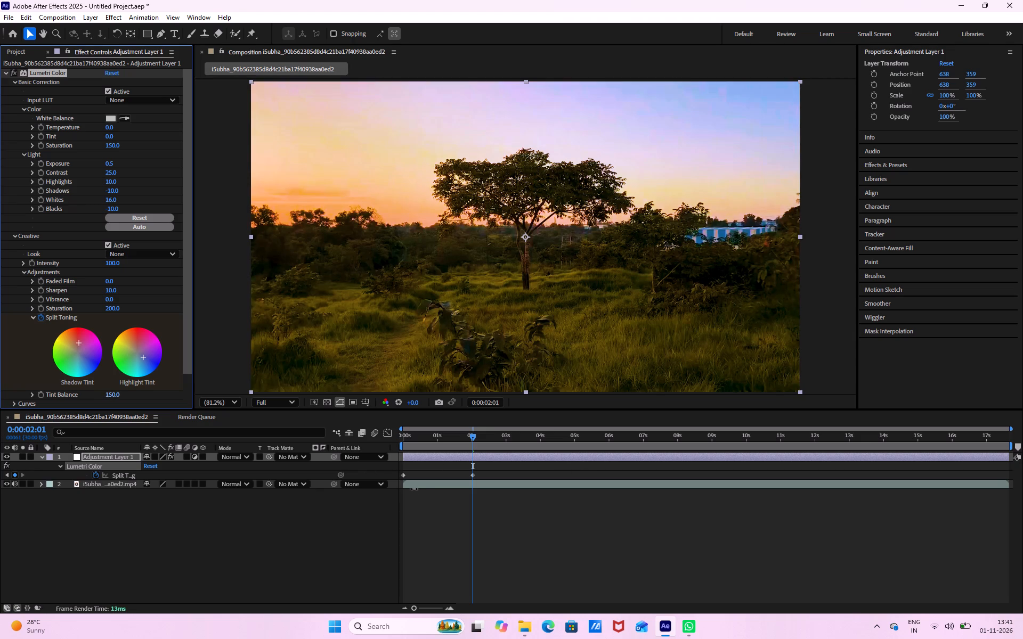
{"action": "left_click_drag", "start_coordinate": [414, 489], "coordinate": [395, 502]}
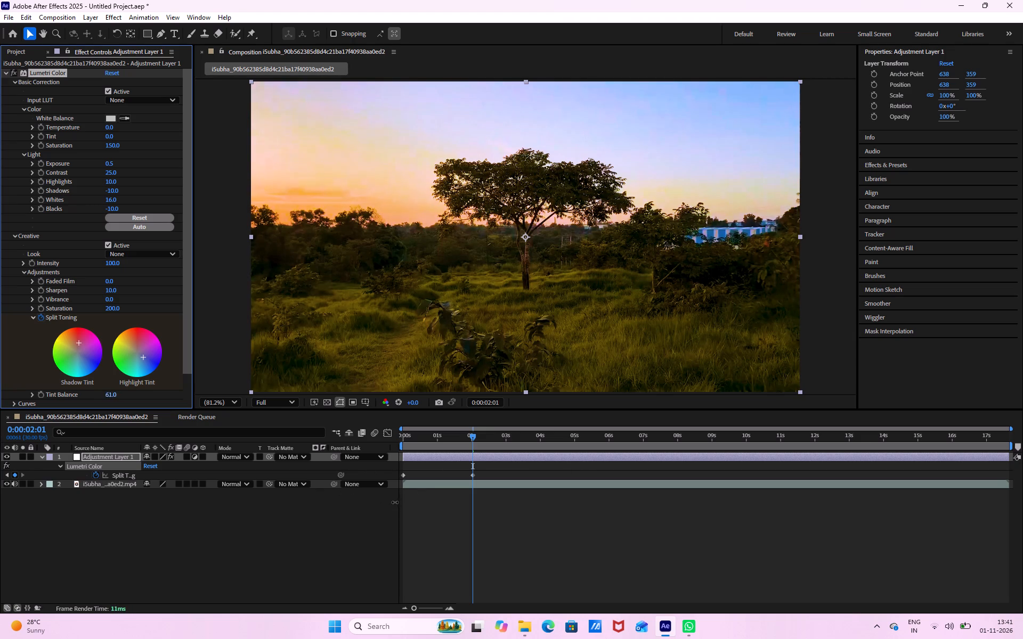
{"action": "left_click_drag", "start_coordinate": [395, 502], "coordinate": [444, 506]}
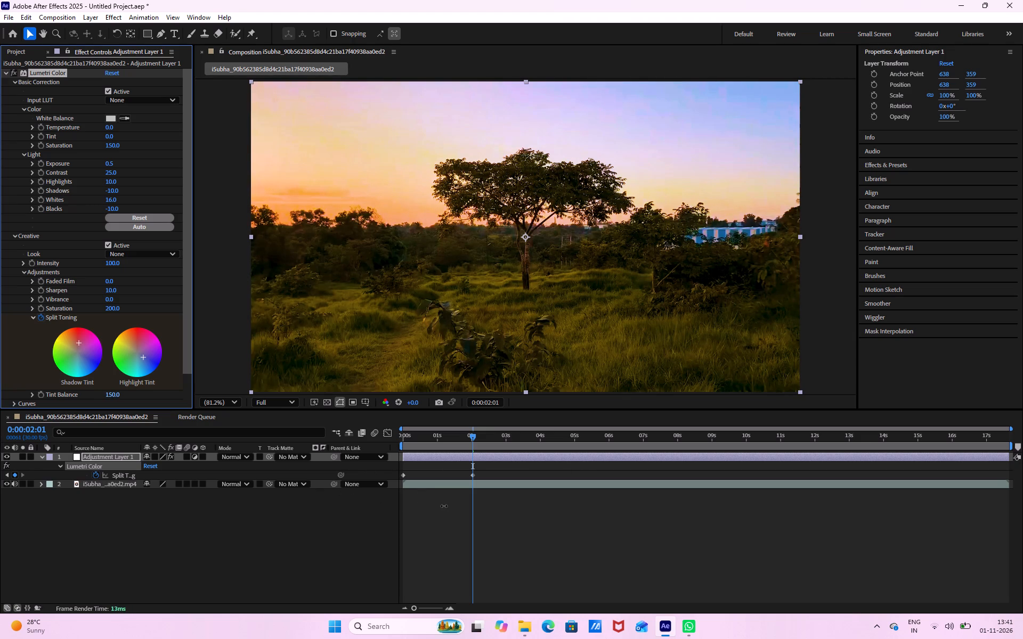
{"action": "left_click_drag", "start_coordinate": [444, 506], "coordinate": [443, 506]}
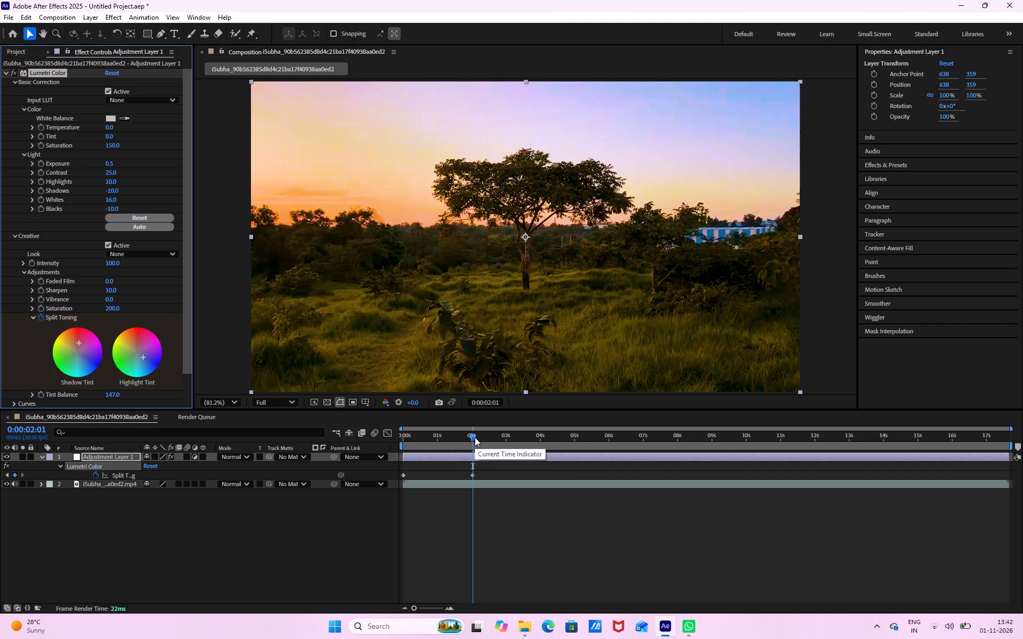
Preview the graded video from the start of the composition through the opening tree shot to the sunset shot.
{"action": "left_click_drag", "start_coordinate": [474, 435], "coordinate": [178, 514]}
{"action": "key", "text": "space"}
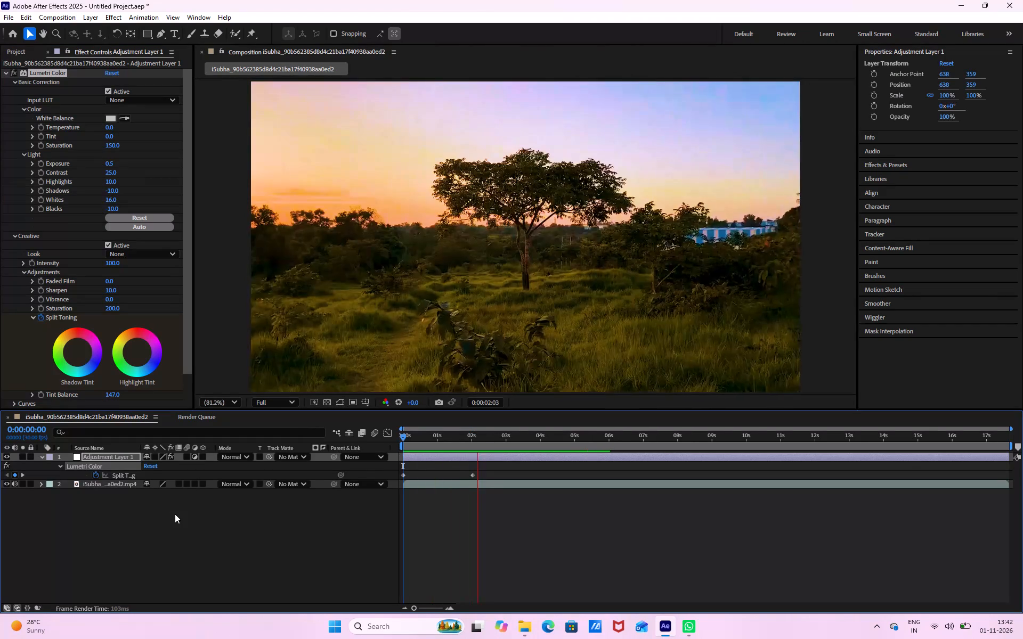
{"action": "key", "text": "space"}
{"action": "key", "text": "space"}
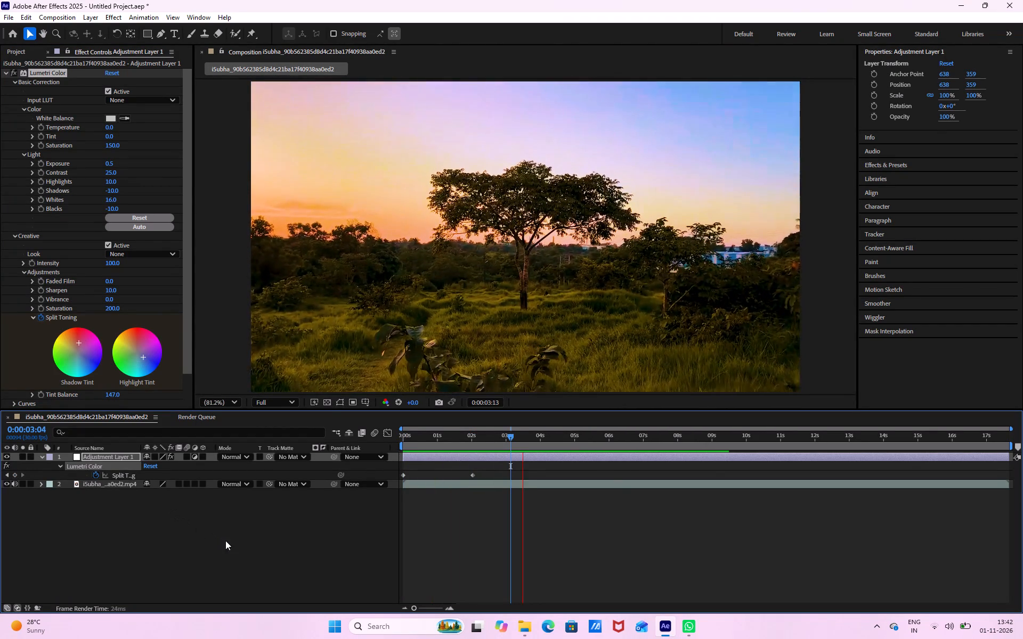
{"action": "key", "text": "space"}
{"action": "key", "text": "space"}
{"action": "key", "text": "space"}
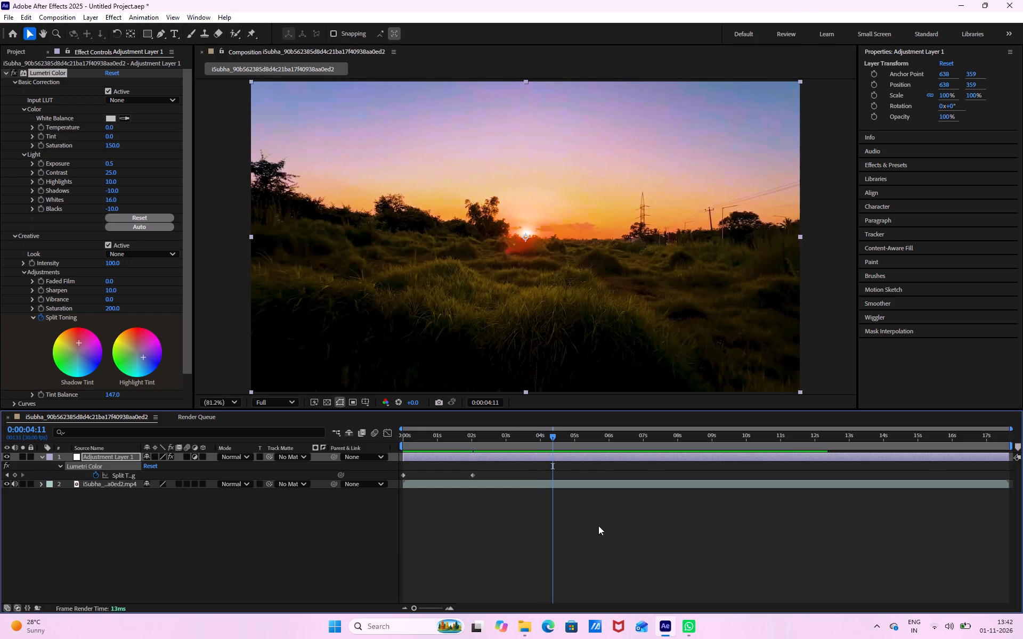
Add a Split Toning keyframe at 0:00:04:00, where the sunset shot begins.
{"action": "left_click_drag", "start_coordinate": [551, 439], "coordinate": [531, 458]}
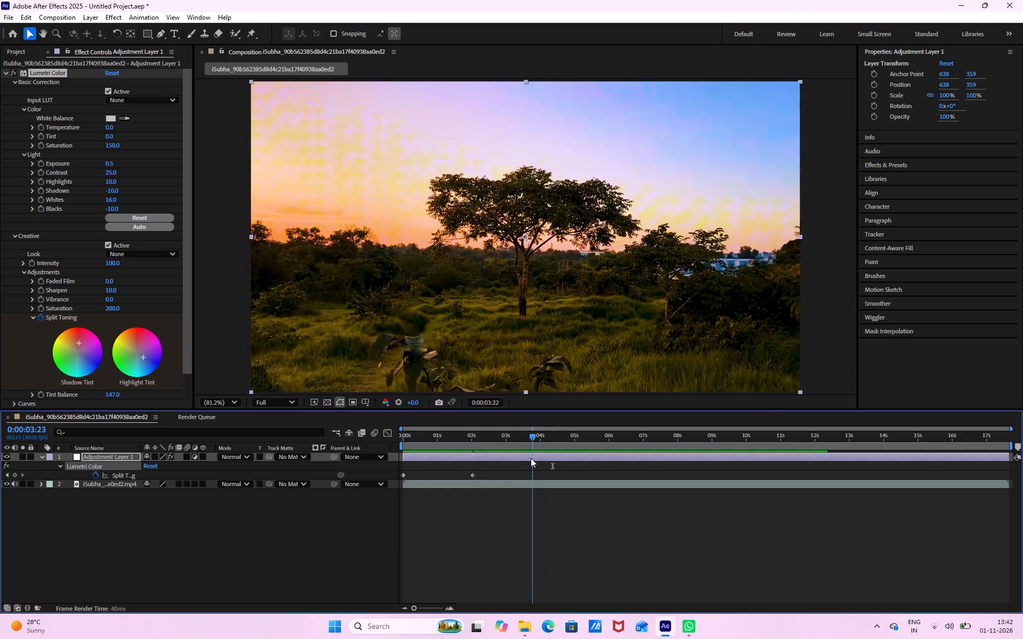
{"action": "left_click_drag", "start_coordinate": [531, 458], "coordinate": [541, 462]}
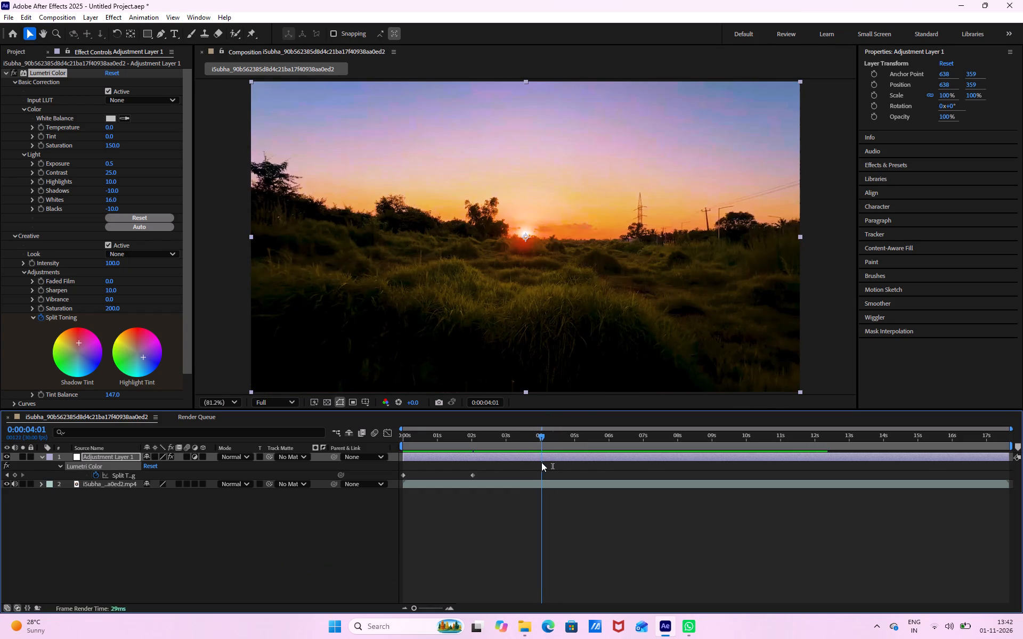
{"action": "left_click_drag", "start_coordinate": [541, 462], "coordinate": [538, 462]}
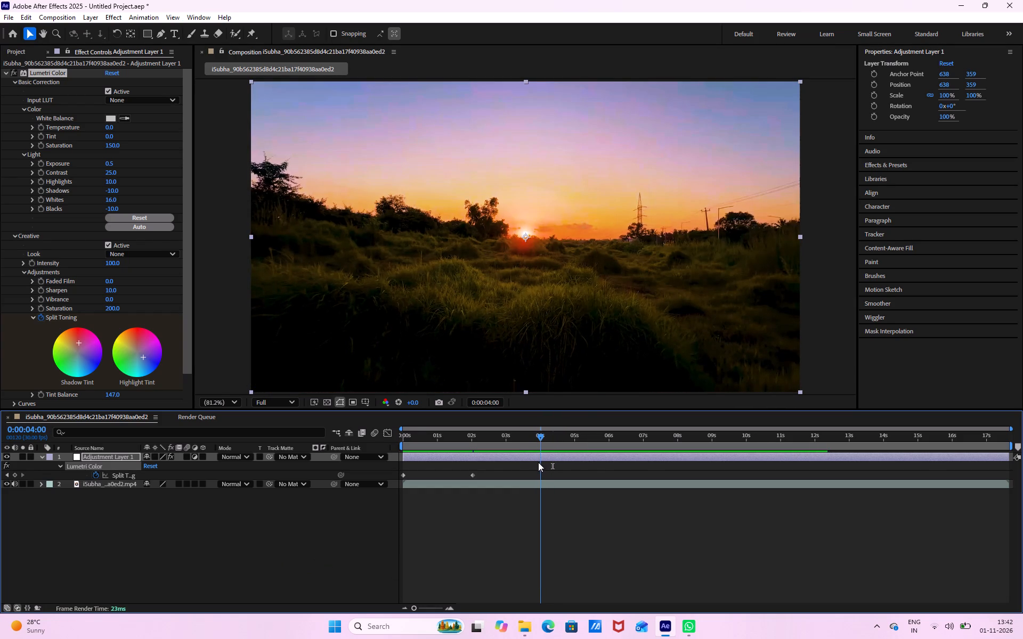
{"action": "left_click_drag", "start_coordinate": [538, 462], "coordinate": [537, 462]}
{"action": "left_click", "coordinate": [540, 434]}
{"action": "scroll", "coordinate": [55, 371], "scroll_direction": "down", "scroll_amount": 1}
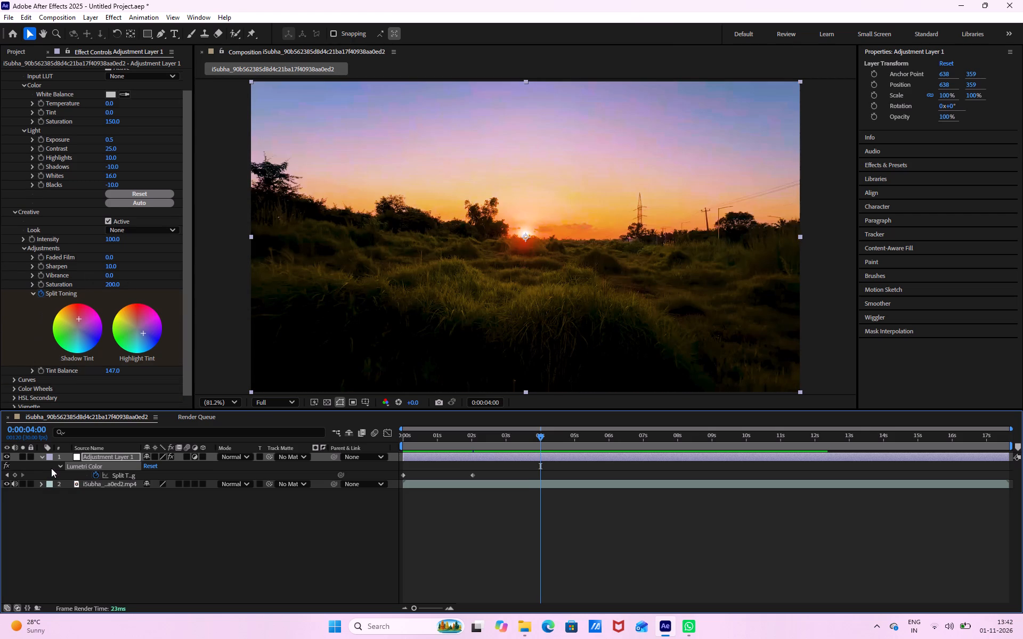
{"action": "left_click", "coordinate": [14, 478]}
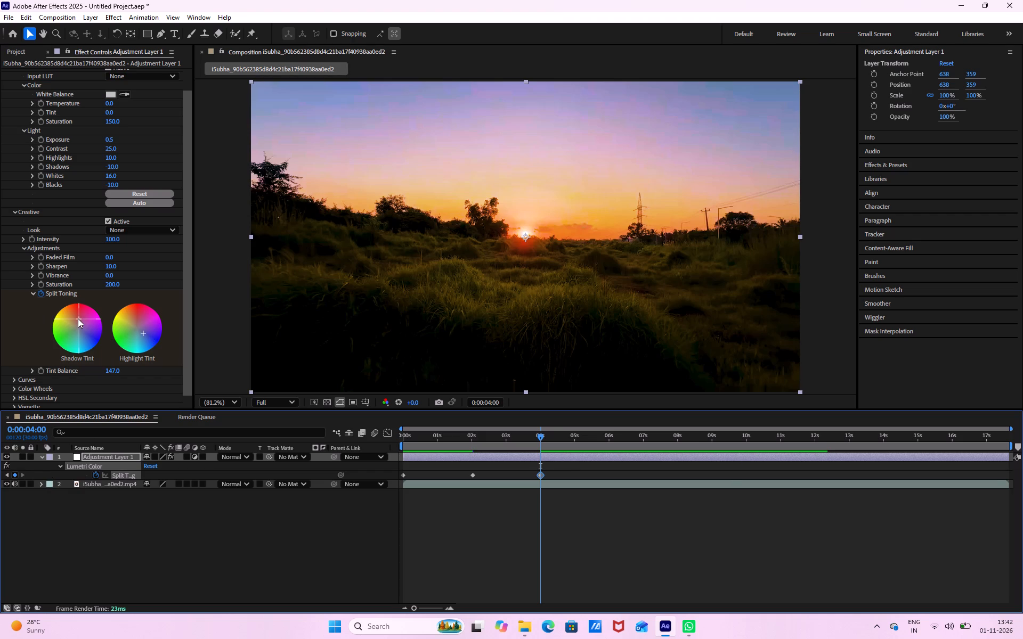
Set the Shadow Tint at 0:00:04:00 to a moderate orange-red, trying a yellow-green tint along the way.
{"action": "left_click_drag", "start_coordinate": [78, 318], "coordinate": [12, 373]}
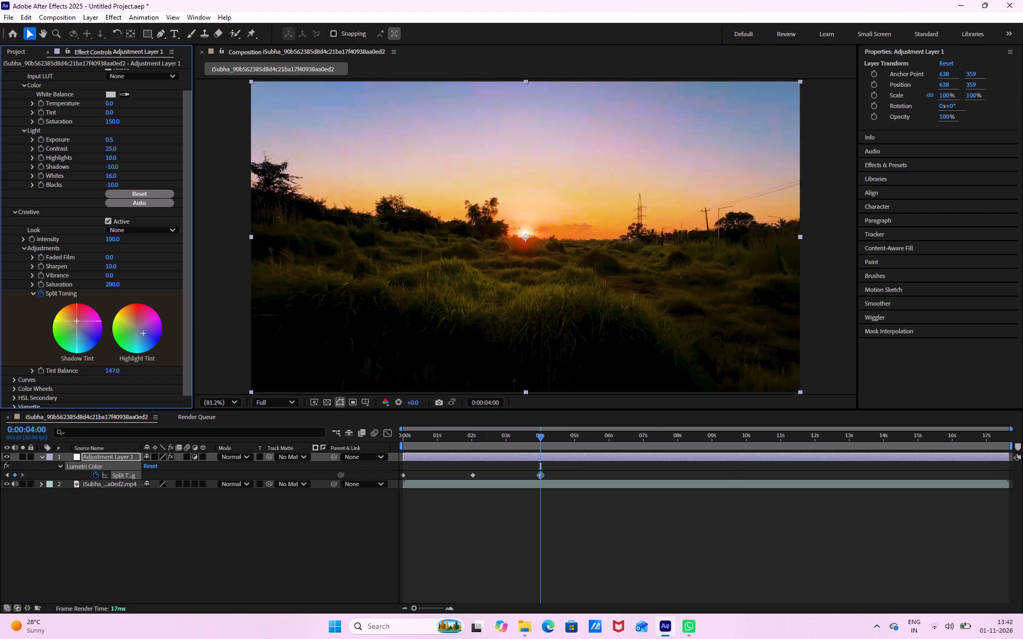
{"action": "left_click_drag", "start_coordinate": [12, 373], "coordinate": [69, 325]}
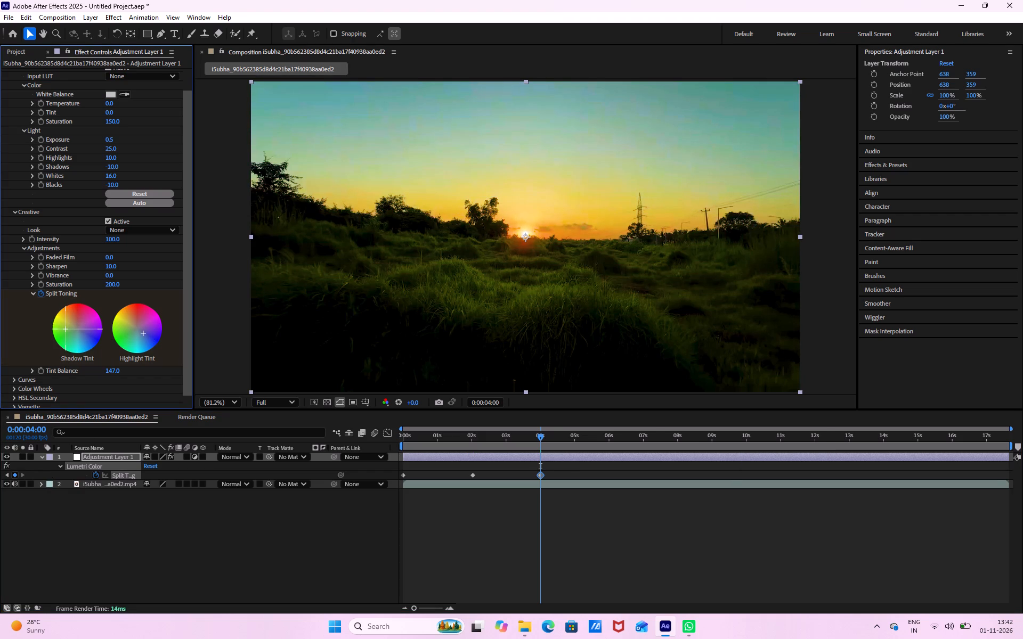
{"action": "left_click_drag", "start_coordinate": [69, 325], "coordinate": [120, 300]}
{"action": "left_click_drag", "start_coordinate": [120, 300], "coordinate": [196, 151]}
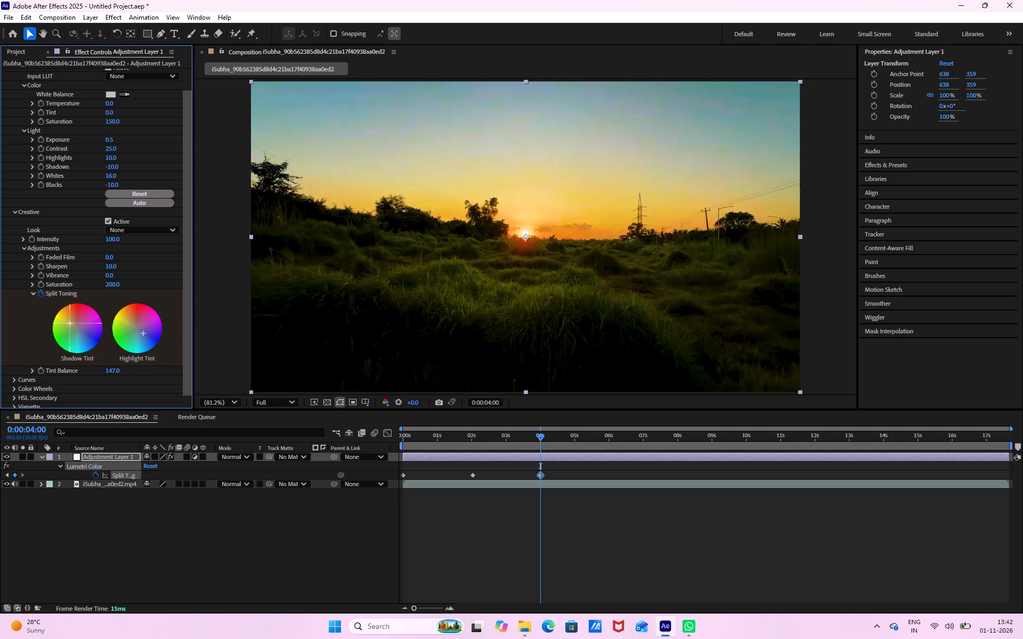
{"action": "left_click_drag", "start_coordinate": [196, 151], "coordinate": [239, 10]}
{"action": "left_click_drag", "start_coordinate": [239, 10], "coordinate": [87, 278]}
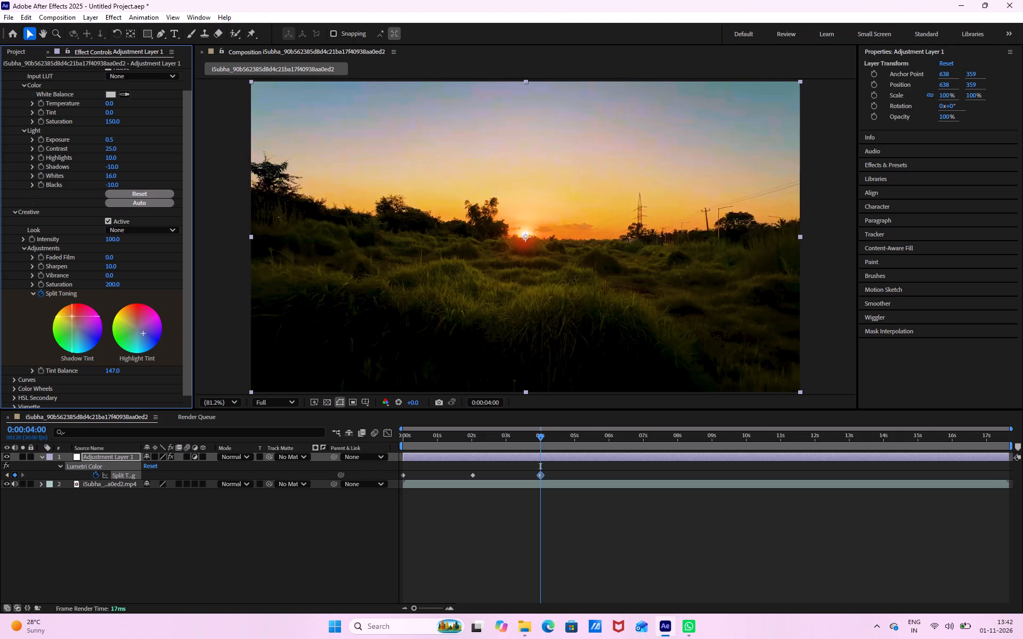
{"action": "left_click_drag", "start_coordinate": [87, 278], "coordinate": [87, 277]}
Set the Highlight Tint at 0:00:04:00 to a slight warm orange.
{"action": "left_click_drag", "start_coordinate": [142, 334], "coordinate": [132, 302]}
{"action": "left_click_drag", "start_coordinate": [132, 302], "coordinate": [52, 185]}
{"action": "left_click_drag", "start_coordinate": [52, 185], "coordinate": [151, 339]}
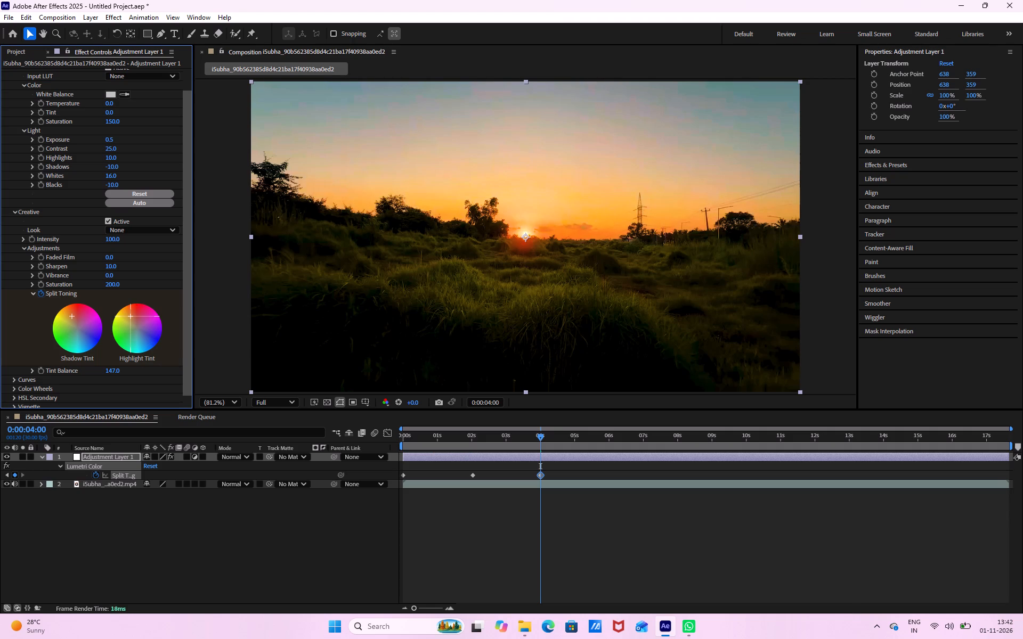
{"action": "left_click_drag", "start_coordinate": [151, 339], "coordinate": [163, 354]}
{"action": "left_click_drag", "start_coordinate": [163, 354], "coordinate": [164, 355]}
{"action": "left_click_drag", "start_coordinate": [164, 355], "coordinate": [553, 334]}
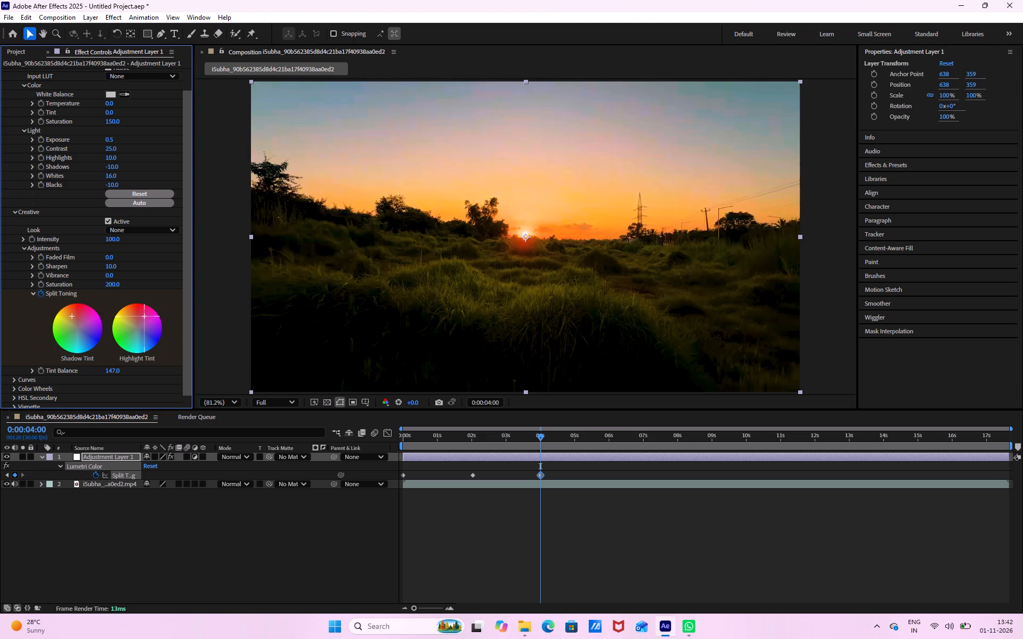
{"action": "left_click_drag", "start_coordinate": [553, 334], "coordinate": [213, 386]}
{"action": "left_click_drag", "start_coordinate": [213, 386], "coordinate": [107, 406]}
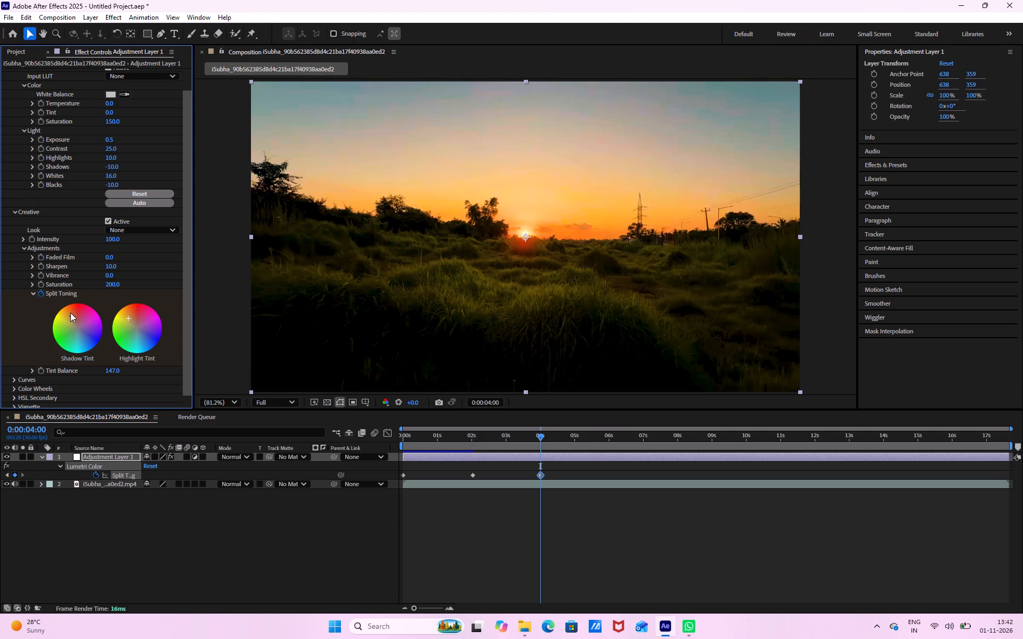
Refine the Shadow Tint at 0:00:04:00 to a slightly redder warm tint for the sunset shot.
{"action": "left_click_drag", "start_coordinate": [72, 317], "coordinate": [193, 293]}
{"action": "left_click_drag", "start_coordinate": [193, 293], "coordinate": [224, 272]}
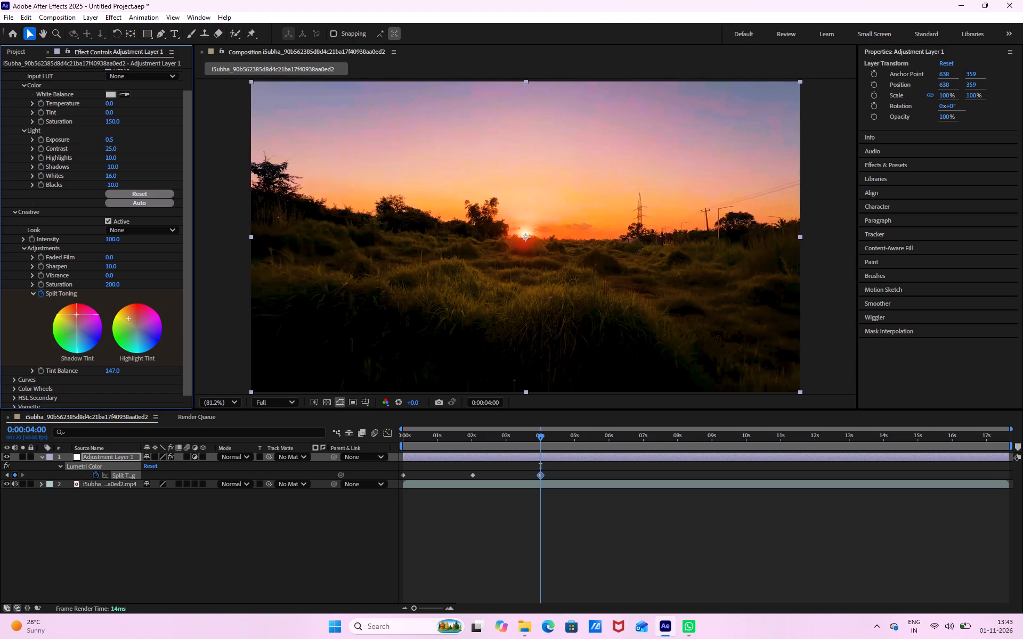
{"action": "left_click_drag", "start_coordinate": [224, 272], "coordinate": [205, 281]}
Set the Shadow Tint at 0:00:00:00 to a moderate blue, trying stronger cyan tints along the way.
{"action": "left_click_drag", "start_coordinate": [542, 438], "coordinate": [474, 496]}
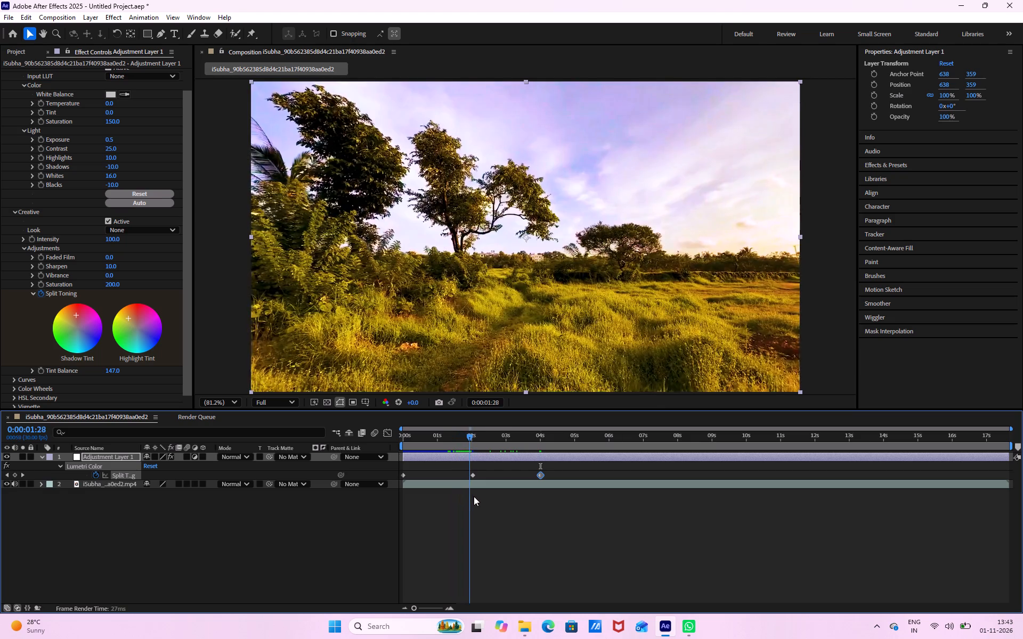
{"action": "left_click_drag", "start_coordinate": [474, 496], "coordinate": [277, 519]}
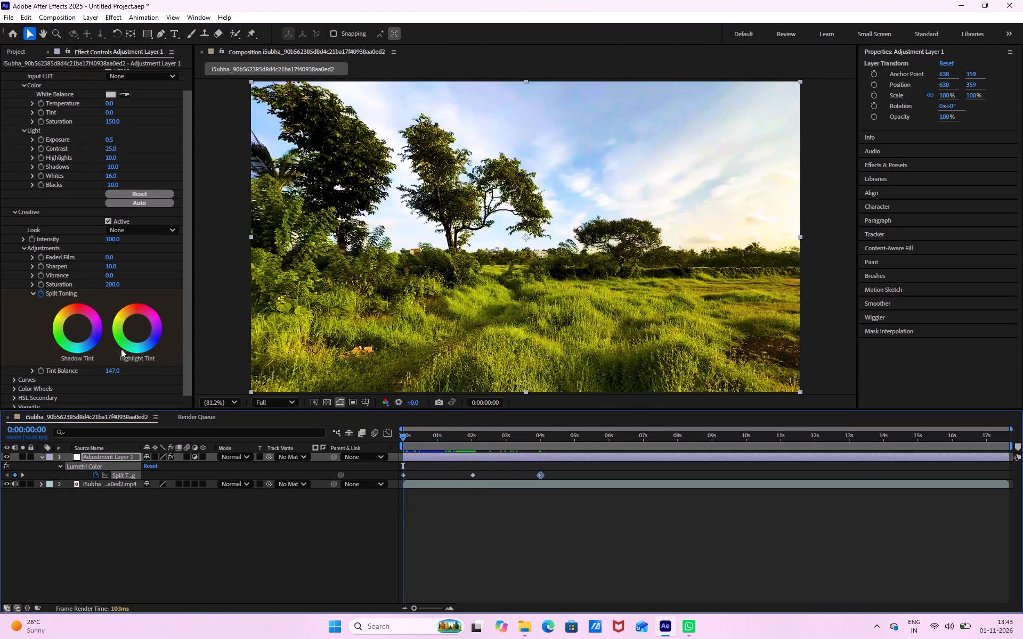
{"action": "left_click_drag", "start_coordinate": [407, 440], "coordinate": [405, 440]}
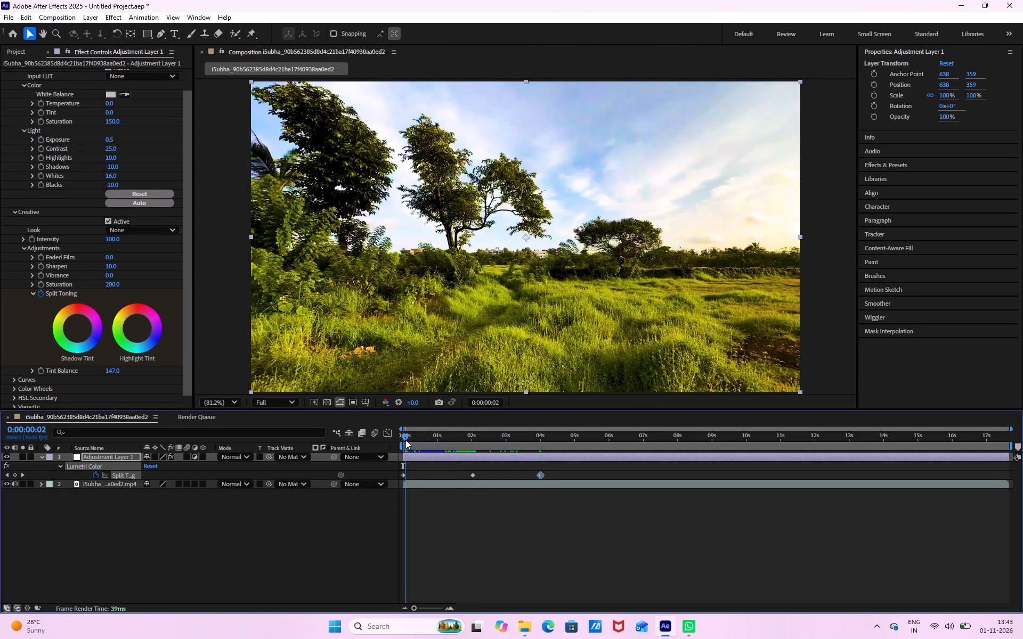
{"action": "left_click_drag", "start_coordinate": [405, 440], "coordinate": [394, 440]}
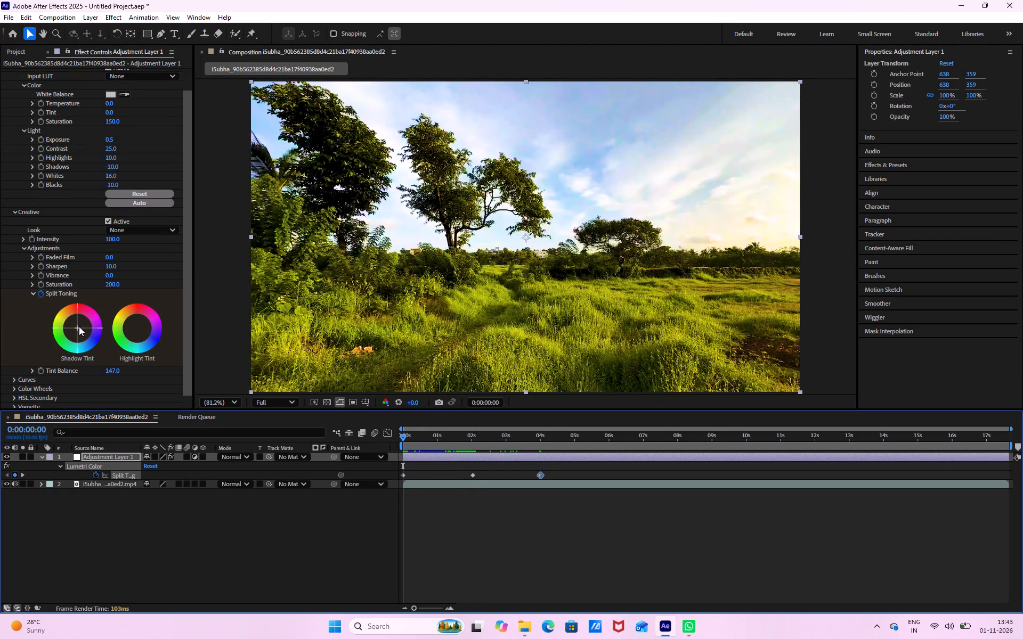
{"action": "left_click_drag", "start_coordinate": [79, 326], "coordinate": [113, 633]}
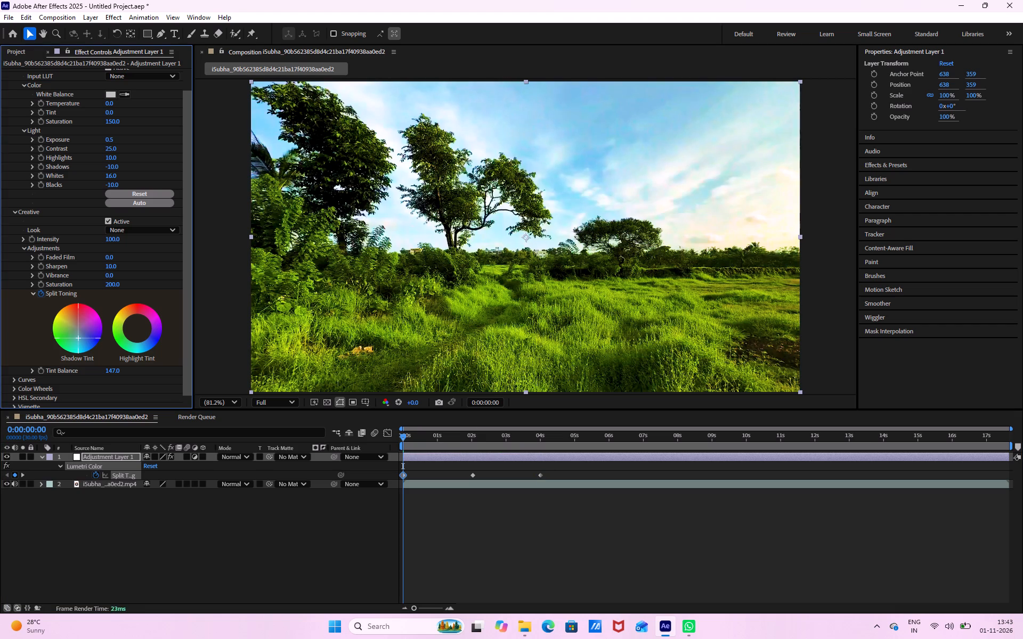
{"action": "left_click_drag", "start_coordinate": [113, 633], "coordinate": [173, 592]}
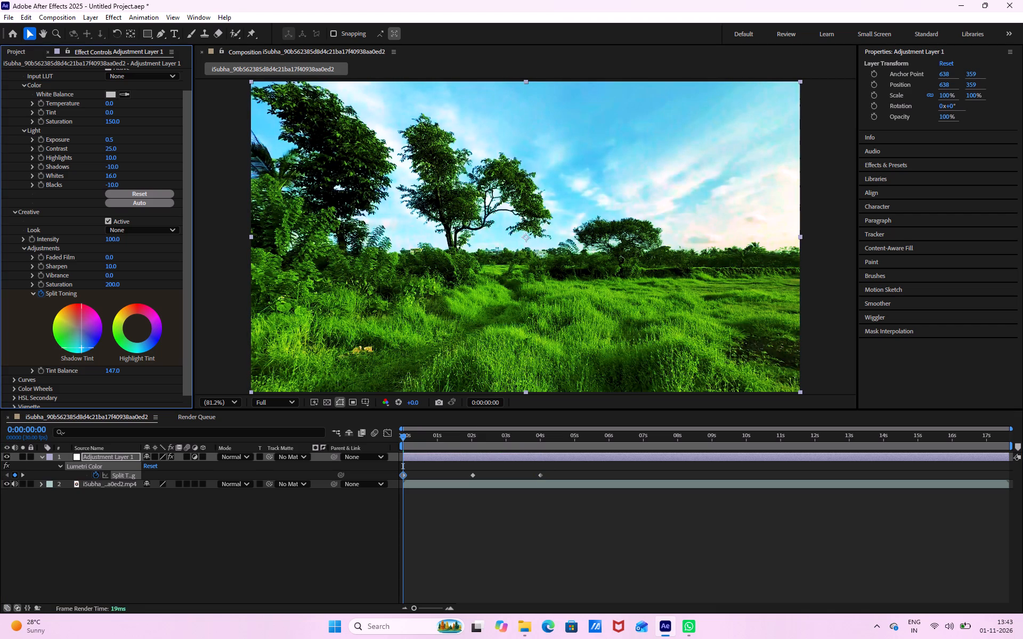
{"action": "left_click_drag", "start_coordinate": [173, 592], "coordinate": [142, 470]}
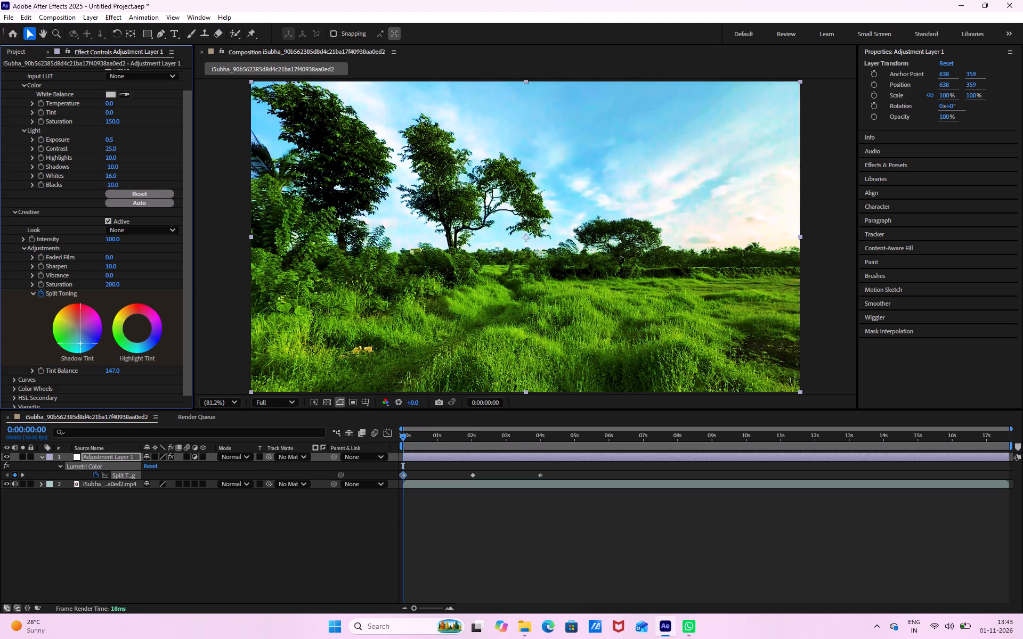
{"action": "left_click_drag", "start_coordinate": [142, 470], "coordinate": [201, 363]}
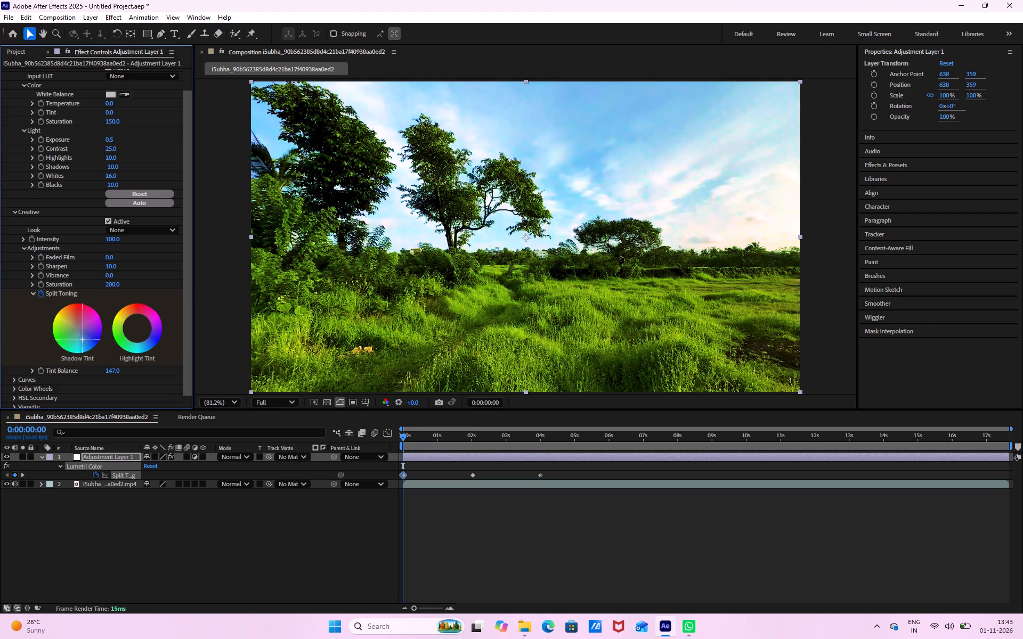
{"action": "left_click_drag", "start_coordinate": [201, 363], "coordinate": [218, 329]}
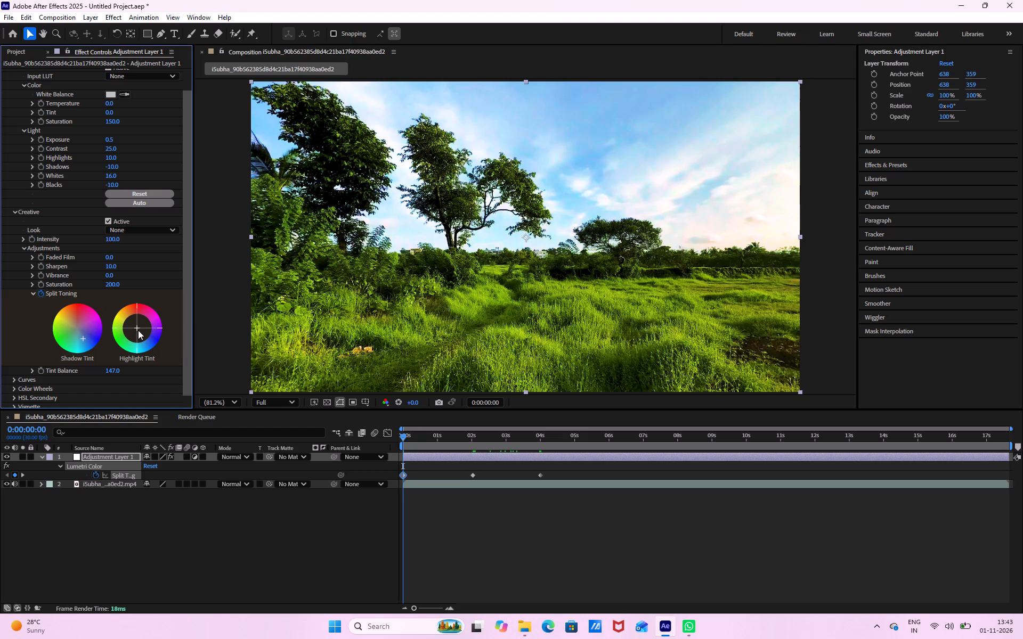
Set the Highlight Tint at 0:00:00:00 to a slight green, comparing the frame with and without the adjustment layer.
{"action": "left_click_drag", "start_coordinate": [138, 326], "coordinate": [127, 330]}
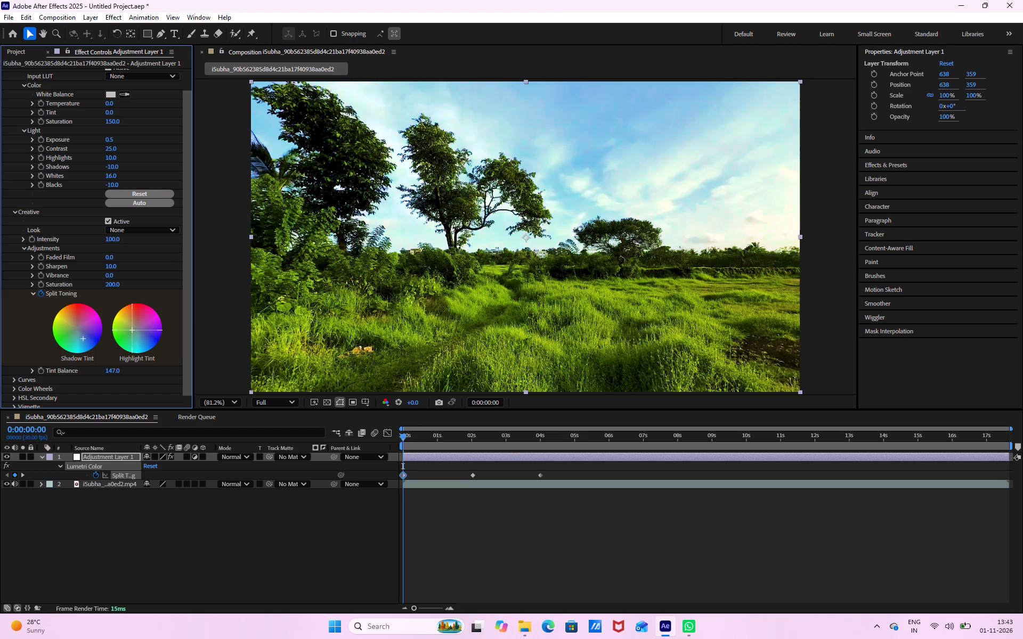
{"action": "left_click_drag", "start_coordinate": [127, 330], "coordinate": [55, 259]}
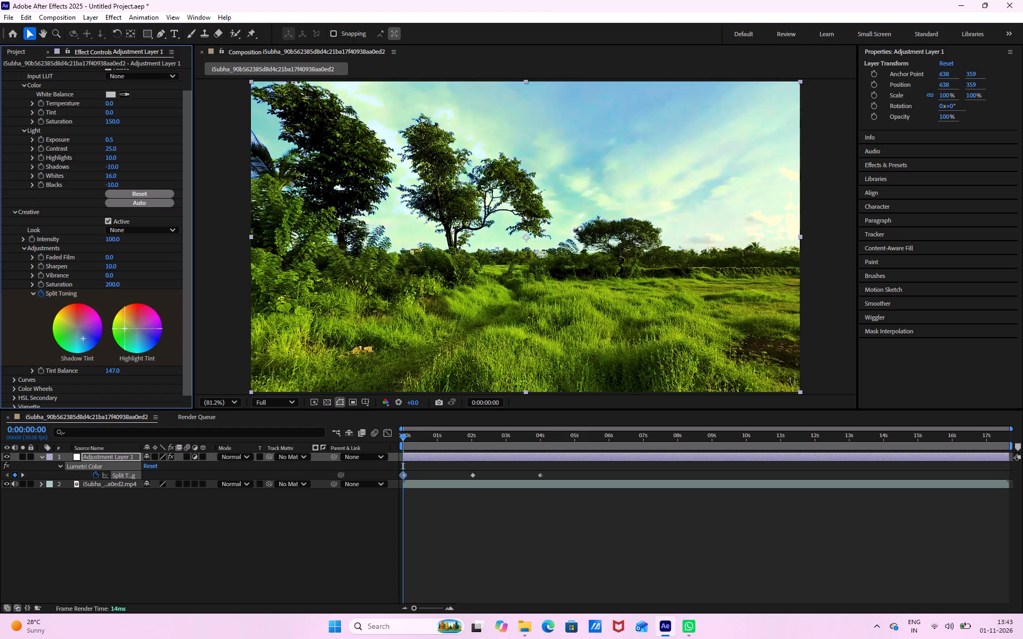
{"action": "left_click_drag", "start_coordinate": [55, 259], "coordinate": [138, 331]}
{"action": "left_click_drag", "start_coordinate": [138, 331], "coordinate": [246, 360]}
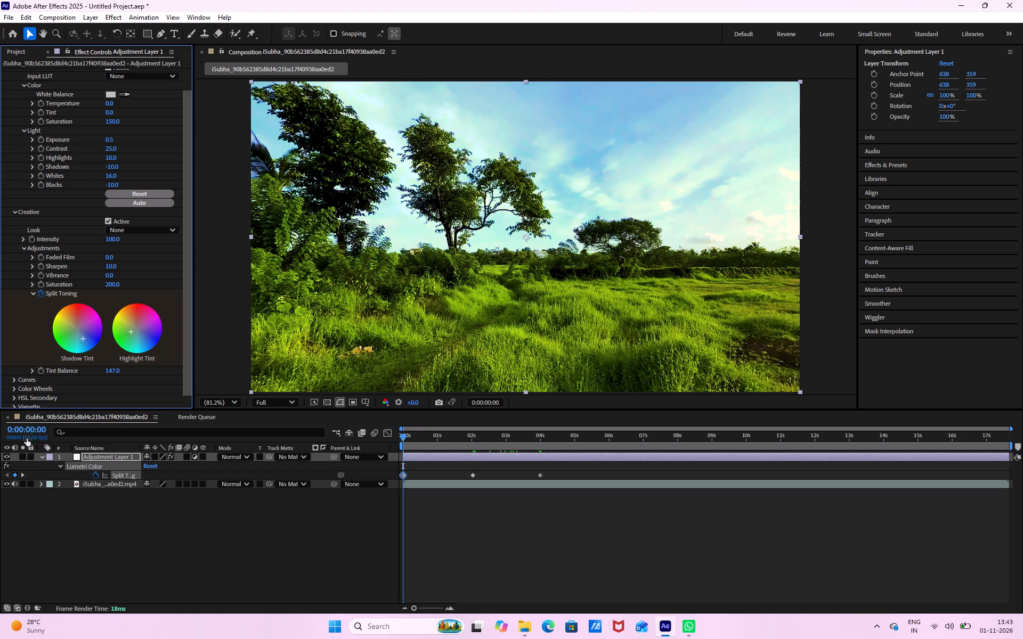
{"action": "left_click", "coordinate": [6, 457]}
{"action": "left_click", "coordinate": [6, 457]}
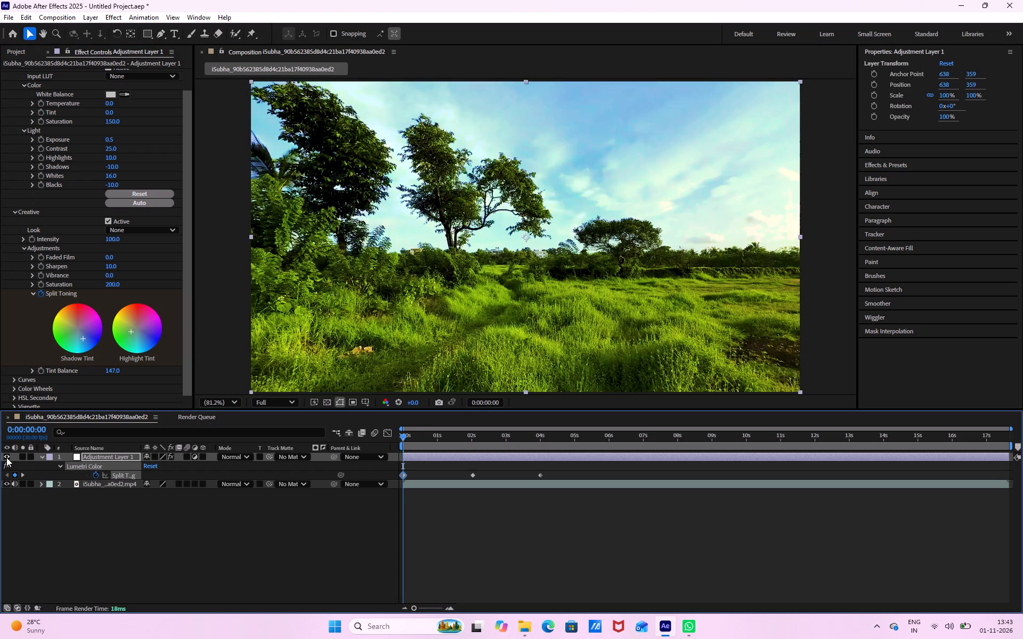
{"action": "left_click", "coordinate": [6, 457]}
{"action": "left_click", "coordinate": [6, 457]}
{"action": "left_click_drag", "start_coordinate": [131, 332], "coordinate": [144, 332]}
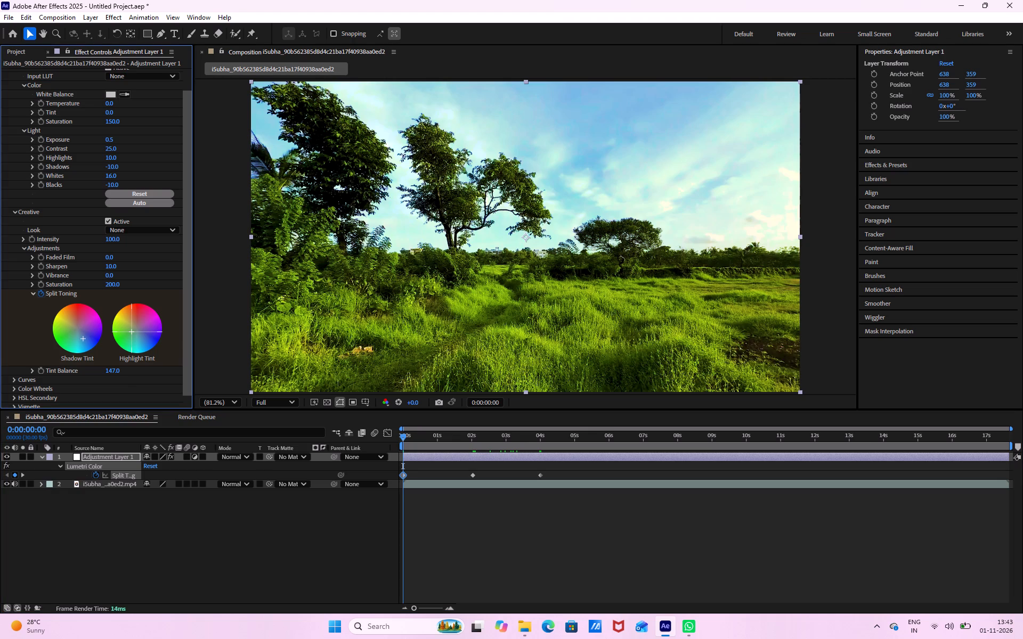
{"action": "left_click_drag", "start_coordinate": [144, 332], "coordinate": [167, 334]}
Preview the graded video from the start to check how the tints shift across the tree and sunset shots.
{"action": "key", "text": "space"}
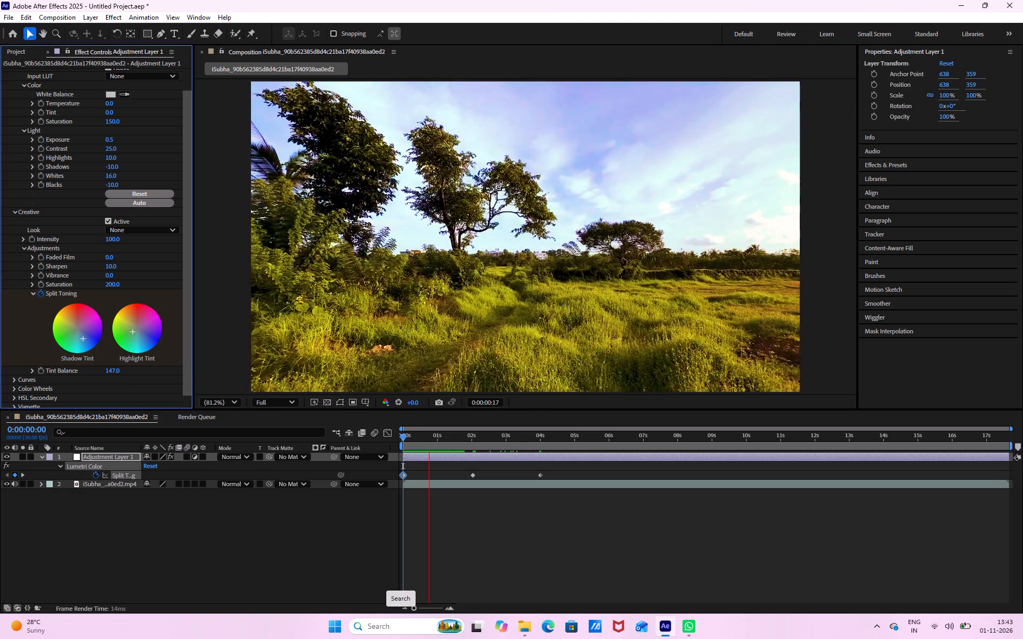
{"action": "key", "text": "space"}
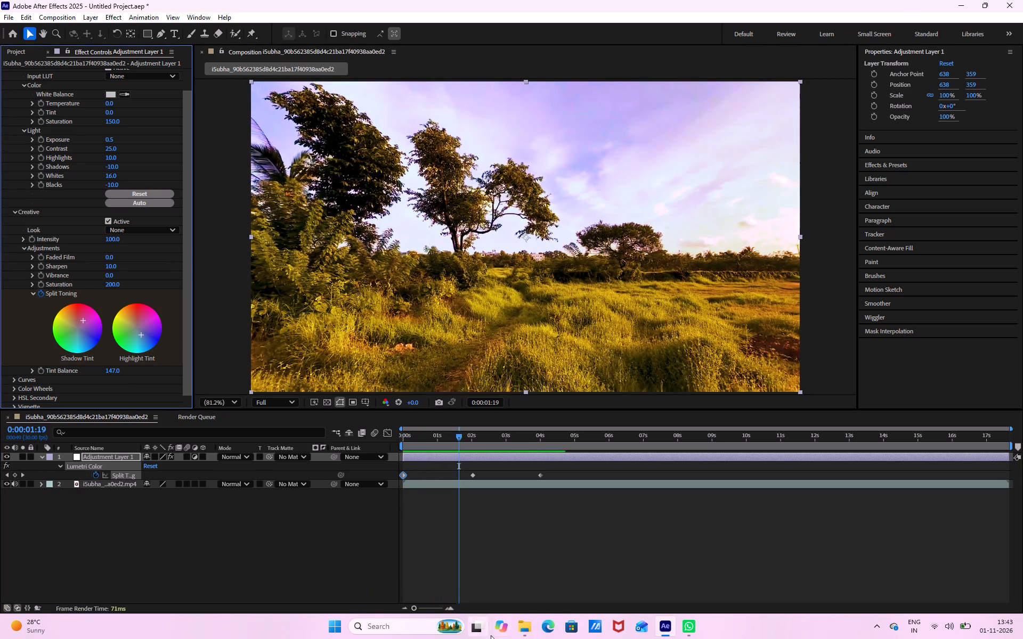
{"action": "left_click_drag", "start_coordinate": [458, 437], "coordinate": [441, 445]}
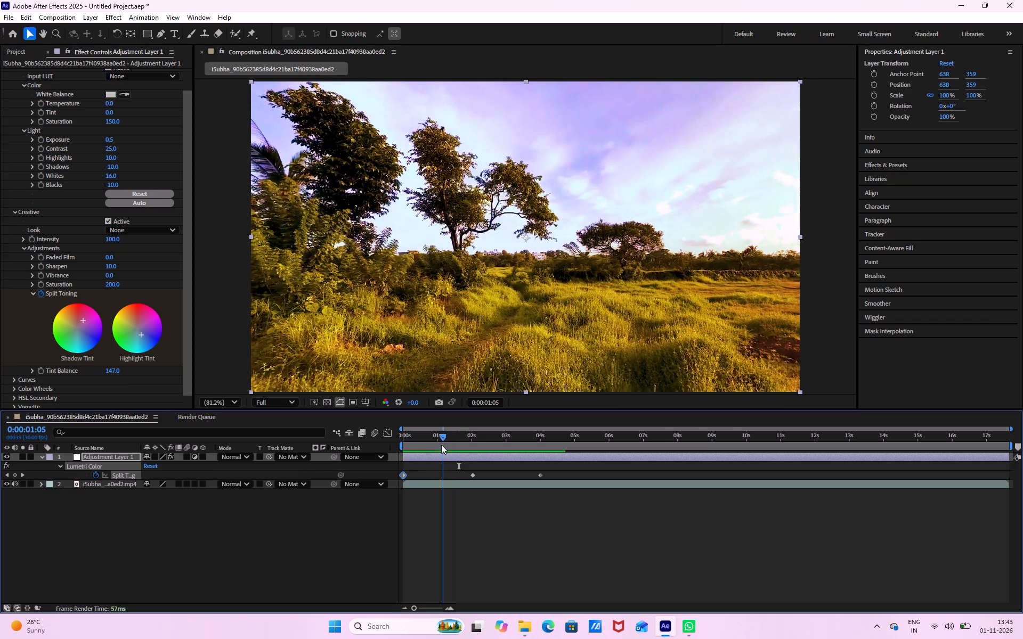
{"action": "left_click_drag", "start_coordinate": [441, 445], "coordinate": [344, 477]}
{"action": "key", "text": "space"}
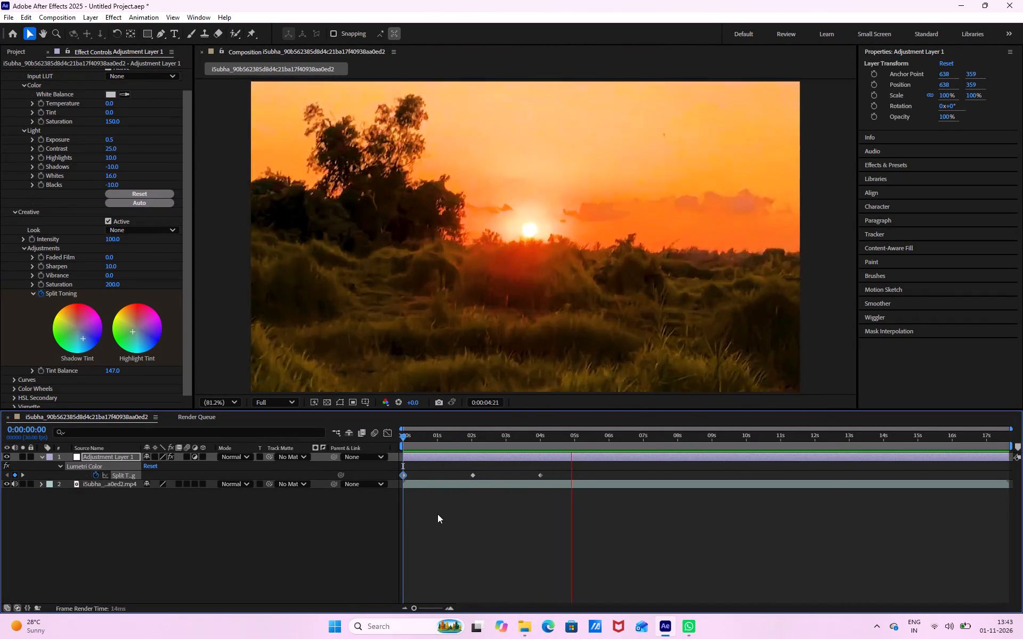
{"action": "key", "text": "space"}
{"action": "key", "text": "space"}
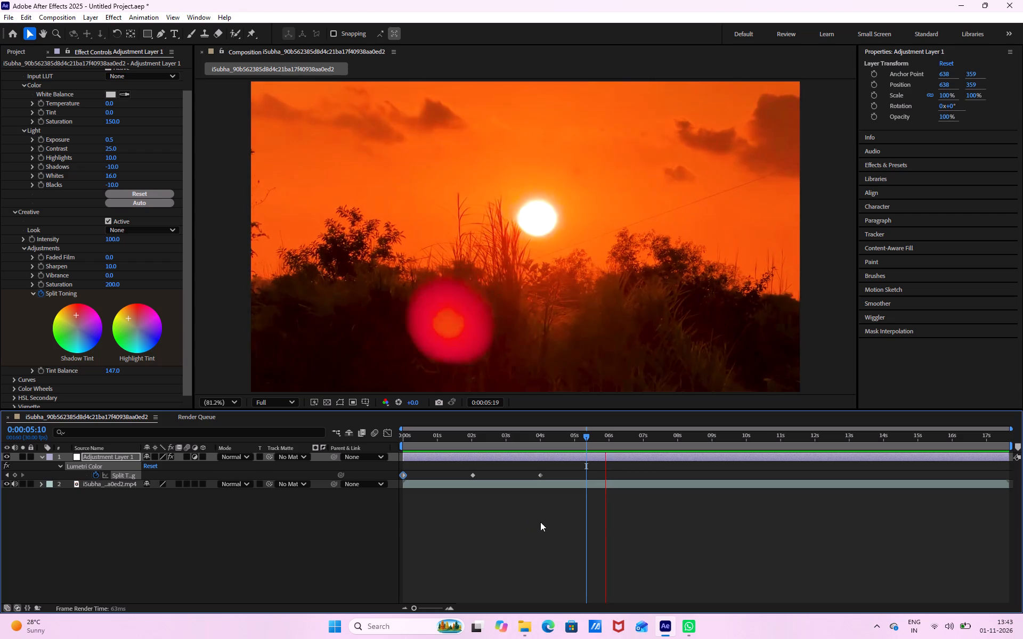
{"action": "key", "text": "space"}
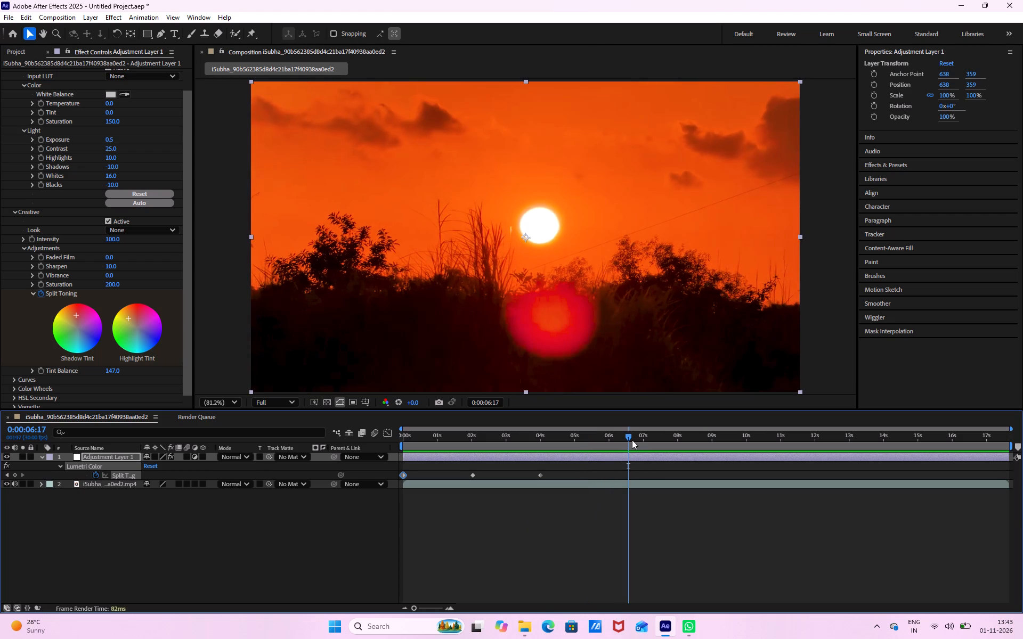
{"action": "left_click_drag", "start_coordinate": [627, 437], "coordinate": [305, 498]}
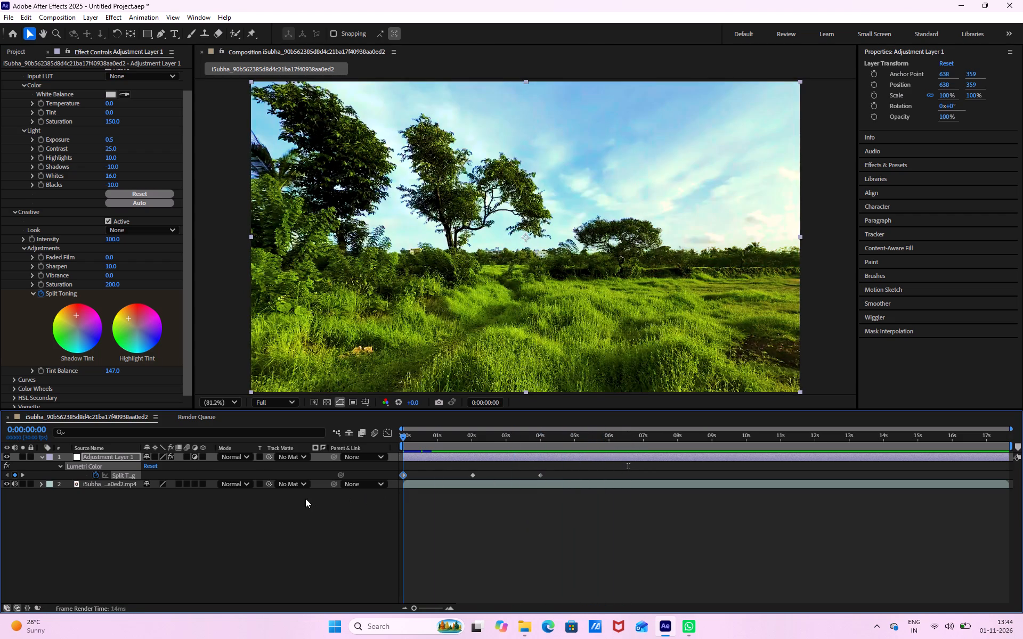
{"action": "left_click_drag", "start_coordinate": [305, 498], "coordinate": [305, 498]}
{"action": "key", "text": "space"}
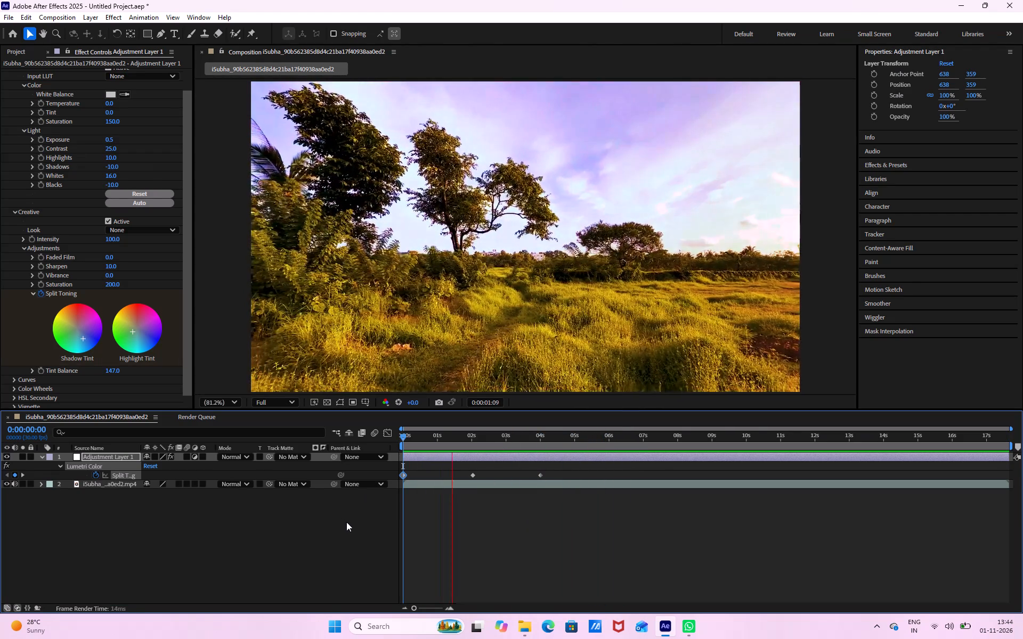
{"action": "key", "text": "space"}
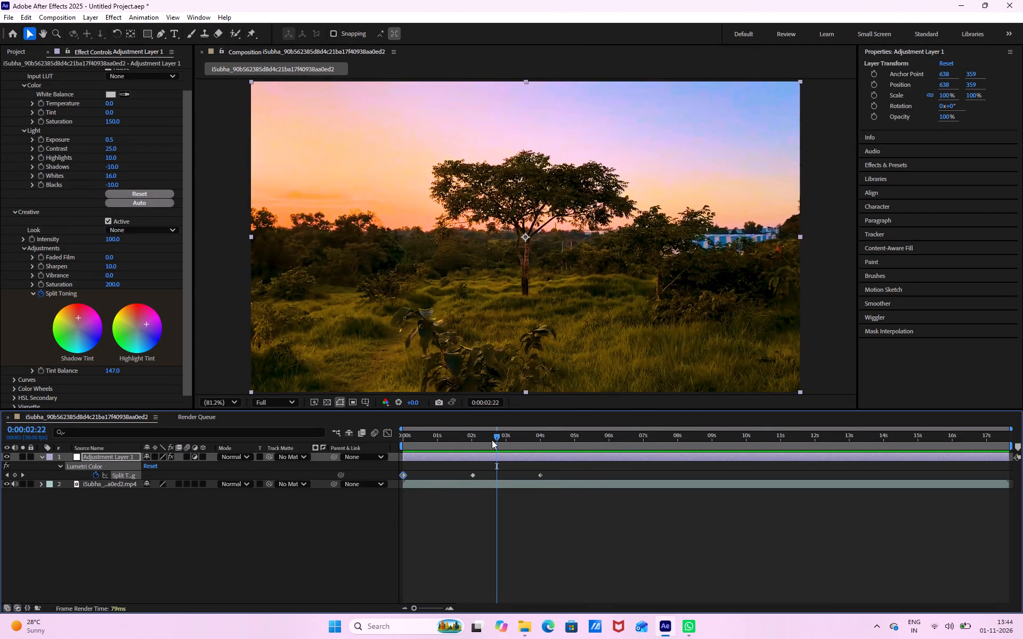
Copy the Split Toning keyframe from 0:00:00:00 and paste it at 0:00:01:10, within the opening tree shot.
{"action": "left_click_drag", "start_coordinate": [493, 438], "coordinate": [428, 473]}
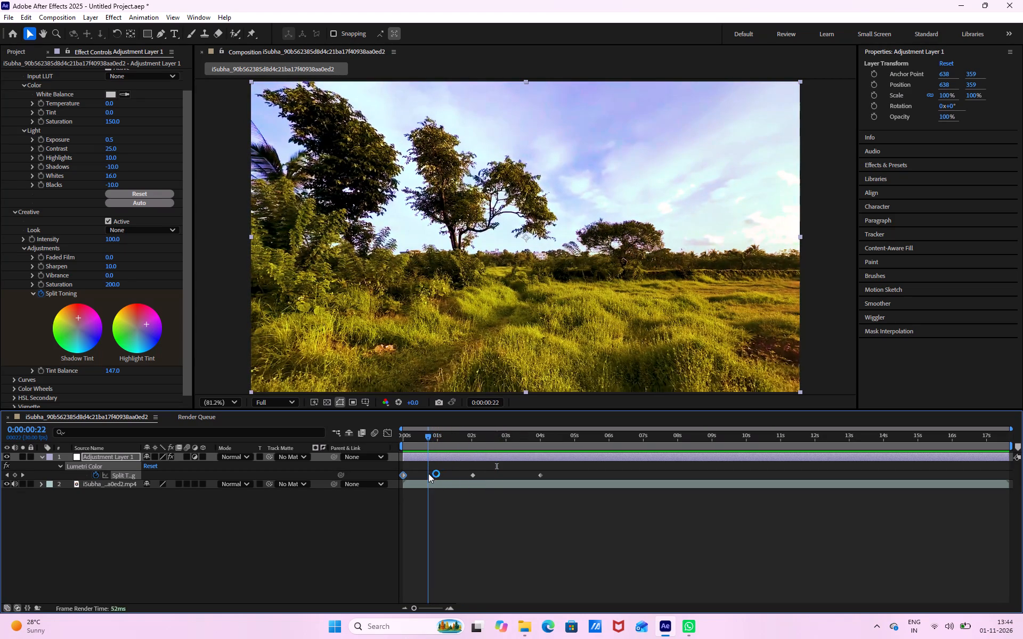
{"action": "left_click_drag", "start_coordinate": [428, 473], "coordinate": [374, 500]}
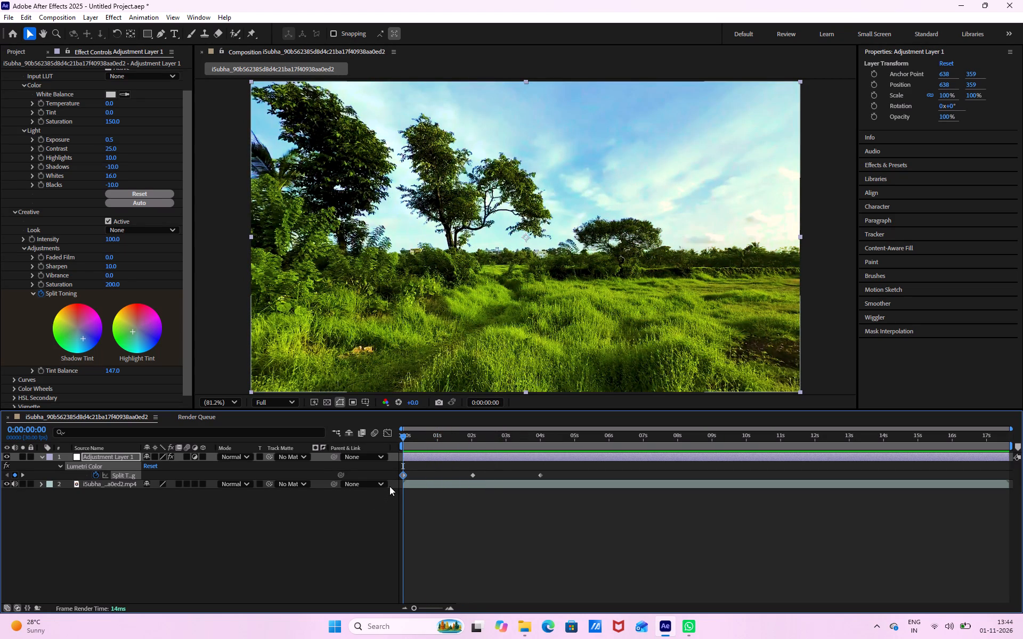
{"action": "key", "text": "ctrl+c"}
{"action": "left_click_drag", "start_coordinate": [403, 437], "coordinate": [445, 474]}
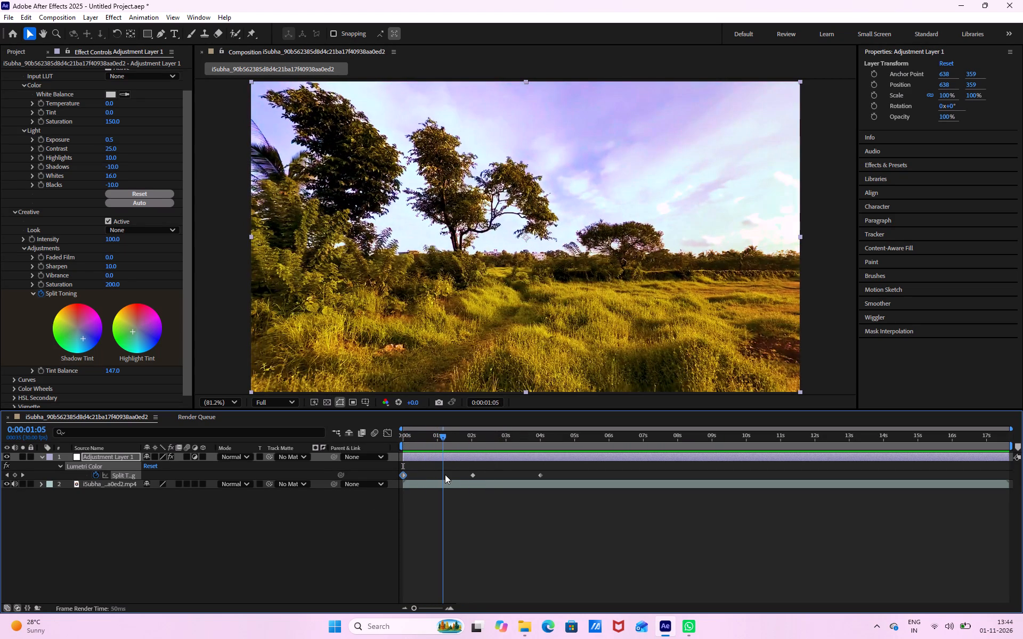
{"action": "left_click_drag", "start_coordinate": [445, 474], "coordinate": [449, 481]}
{"action": "key", "text": "ctrl+v"}
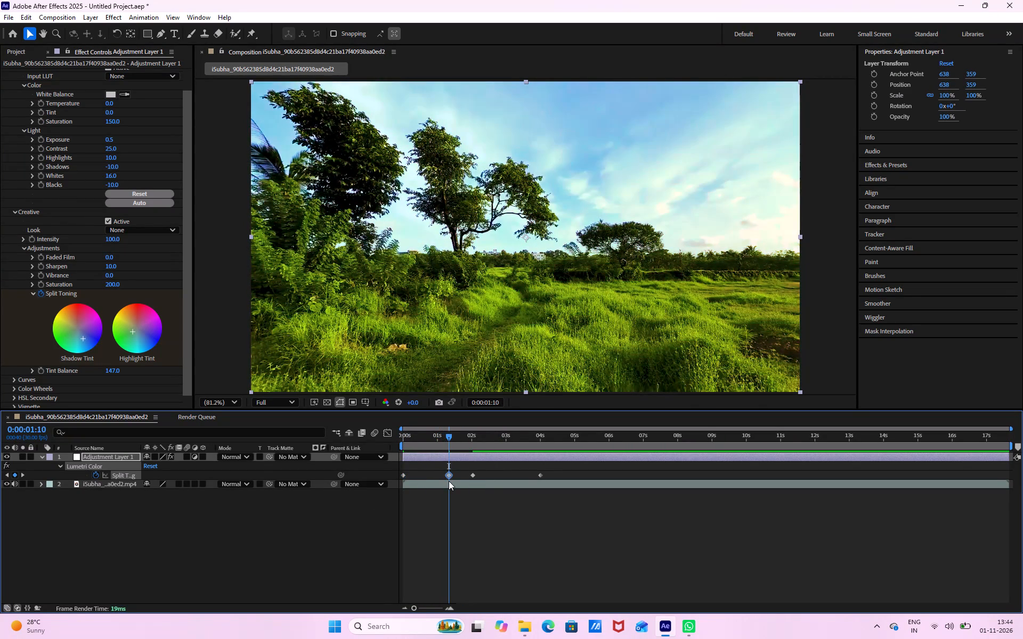
Preview the composition from the start to the sunset shot at 0:00:04:00.
{"action": "left_click_drag", "start_coordinate": [445, 436], "coordinate": [357, 448]}
{"action": "key", "text": "space"}
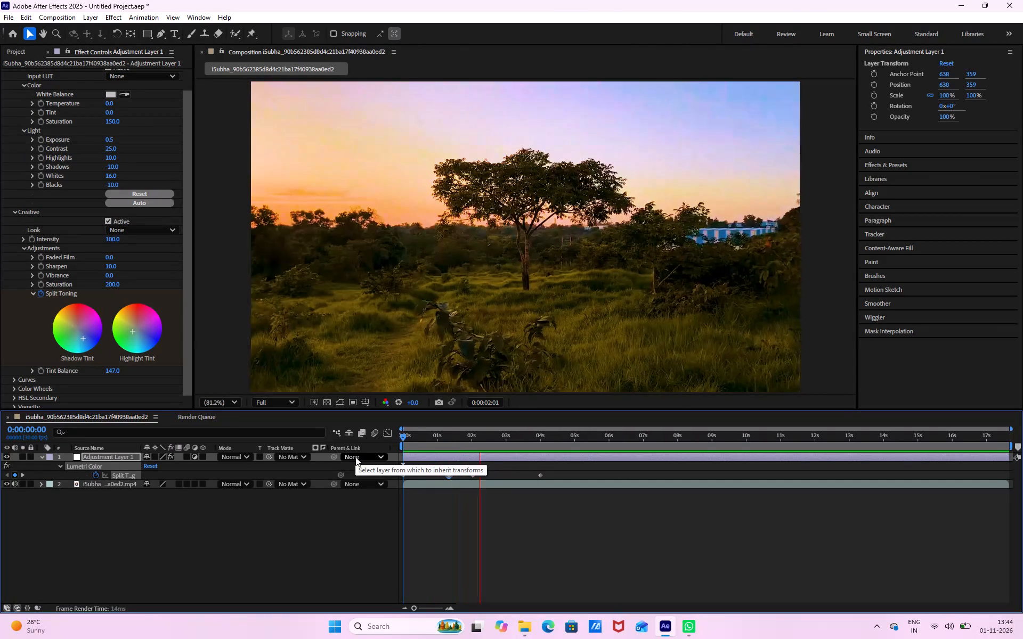
{"action": "key", "text": "space"}
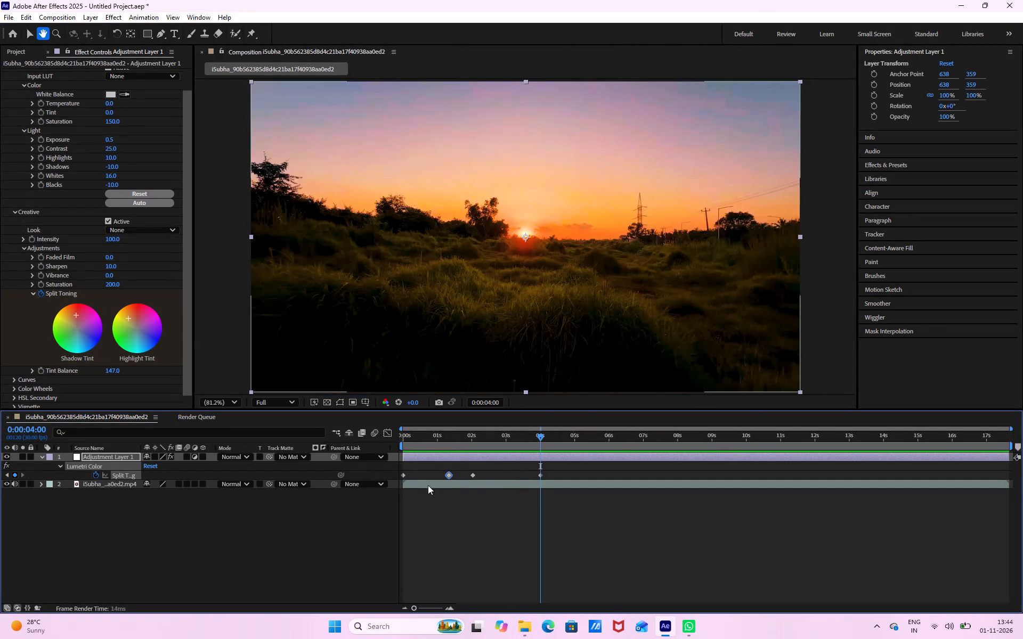
Add a Split Toning keyframe at 0:00:06:10, in the close-up shot of the orange sun.
{"action": "left_click_drag", "start_coordinate": [540, 441], "coordinate": [560, 457]}
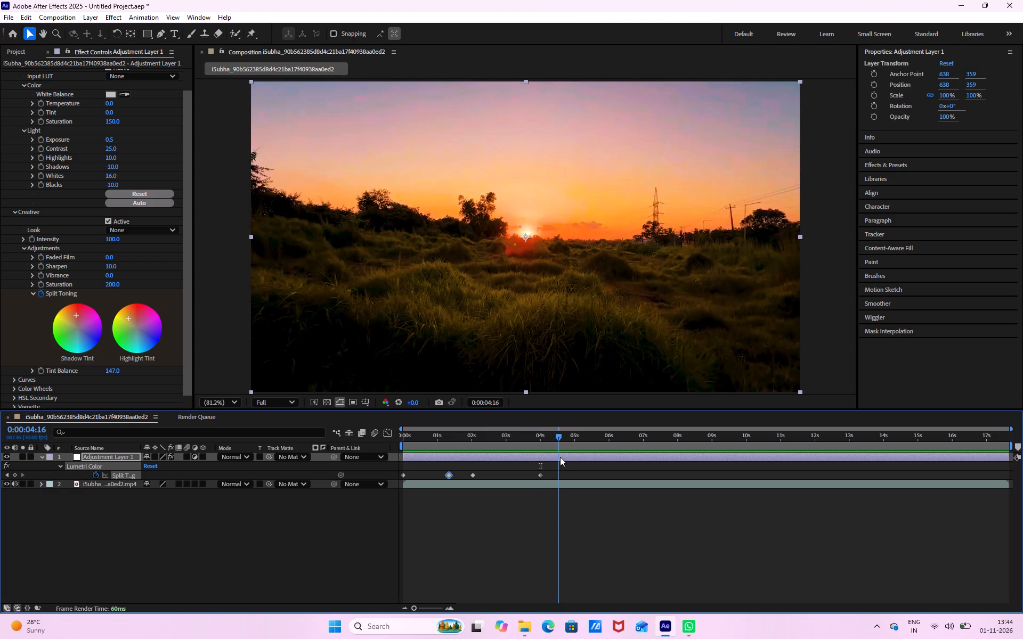
{"action": "left_click_drag", "start_coordinate": [560, 457], "coordinate": [575, 468]}
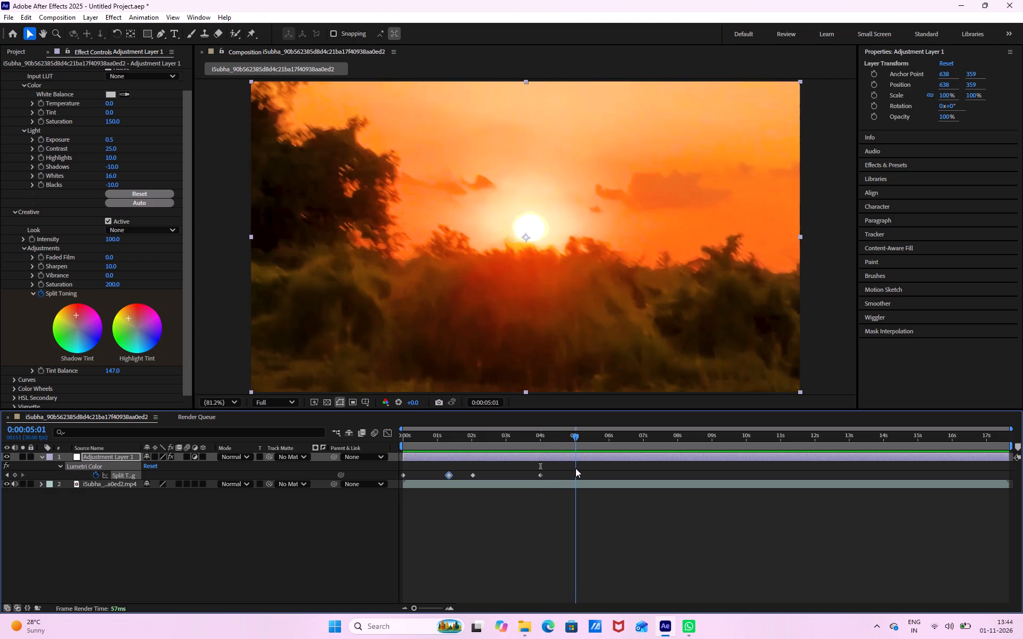
{"action": "left_click_drag", "start_coordinate": [575, 468], "coordinate": [619, 500]}
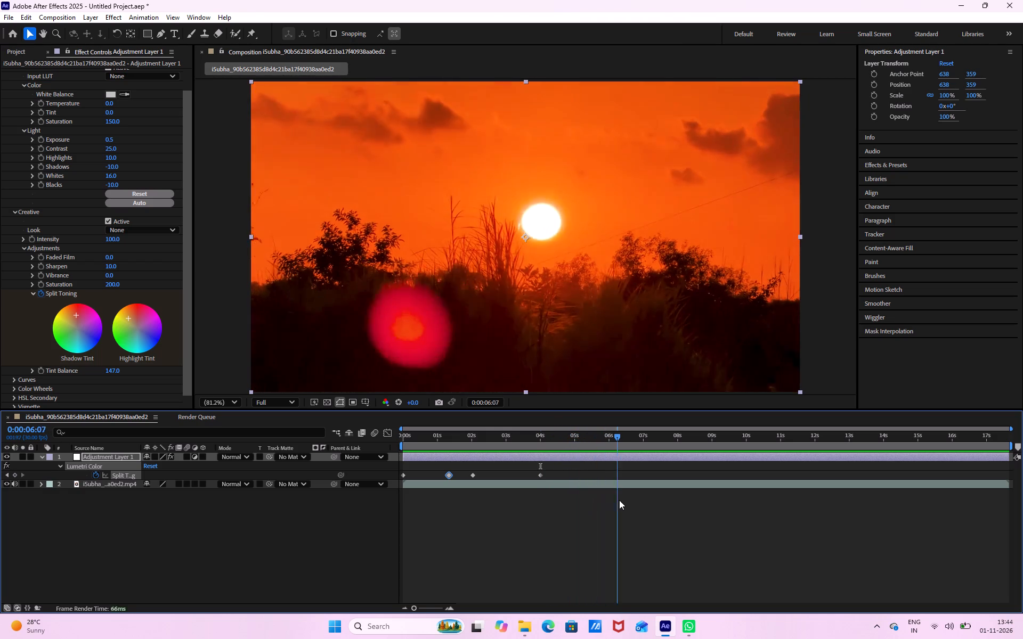
{"action": "left_click_drag", "start_coordinate": [619, 500], "coordinate": [611, 506]}
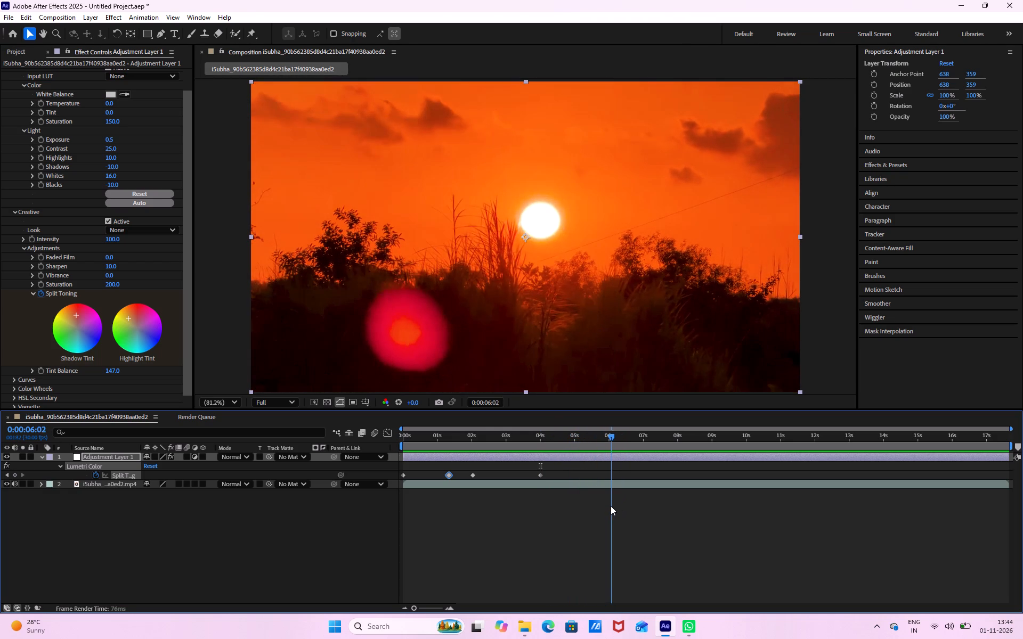
{"action": "left_click_drag", "start_coordinate": [611, 506], "coordinate": [621, 506]}
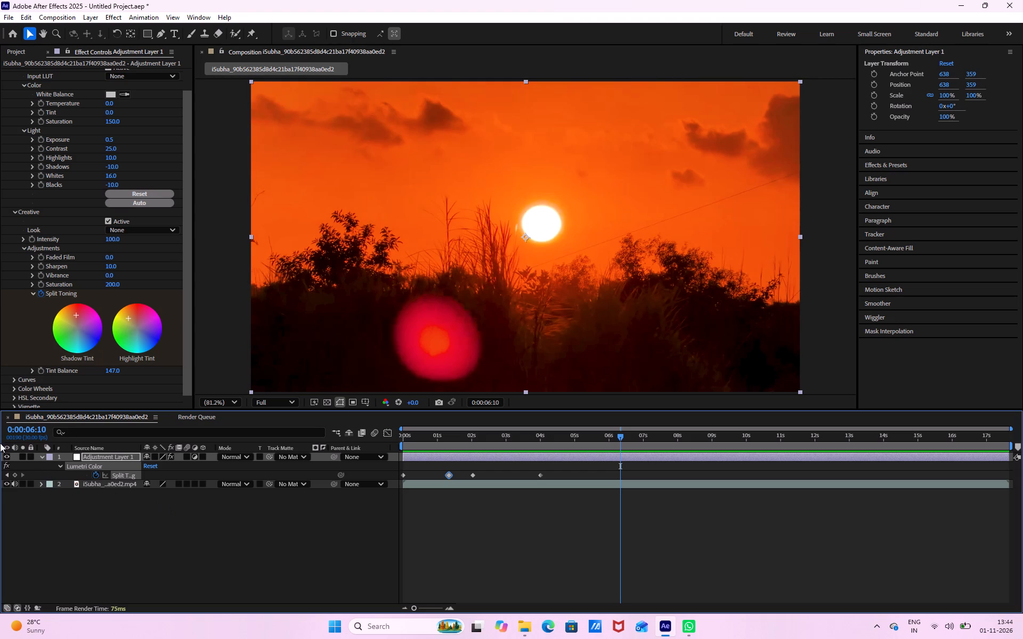
{"action": "left_click", "coordinate": [13, 474]}
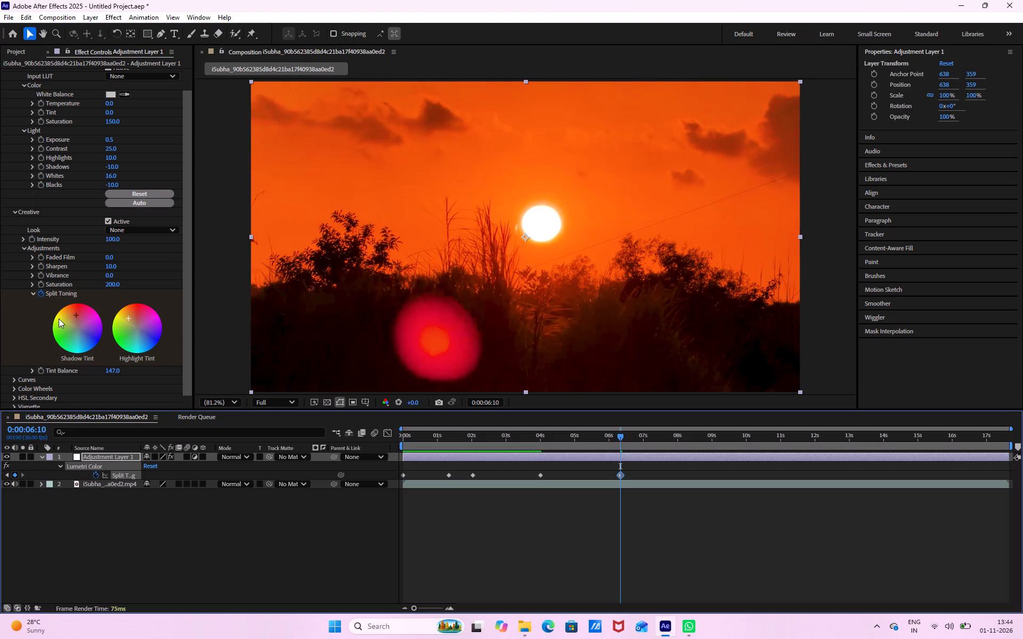
Soften the Shadow Tint and Highlight Tint at 0:00:06:10 to weaker warm orange tones nearer the wheel centres.
{"action": "left_click_drag", "start_coordinate": [75, 315], "coordinate": [37, 443]}
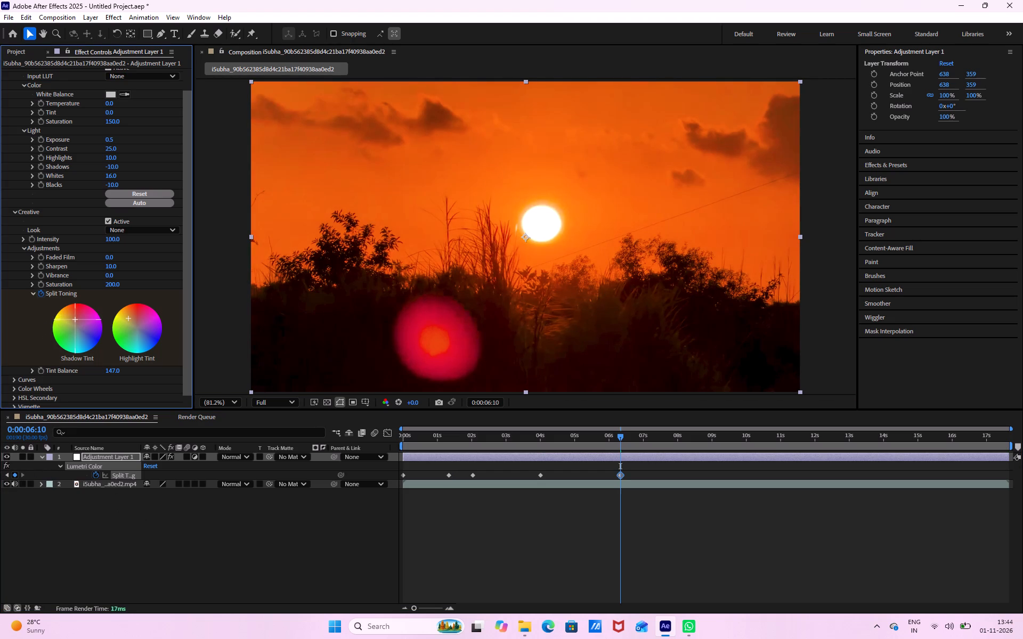
{"action": "left_click_drag", "start_coordinate": [37, 443], "coordinate": [36, 529]}
{"action": "left_click_drag", "start_coordinate": [36, 529], "coordinate": [17, 525]}
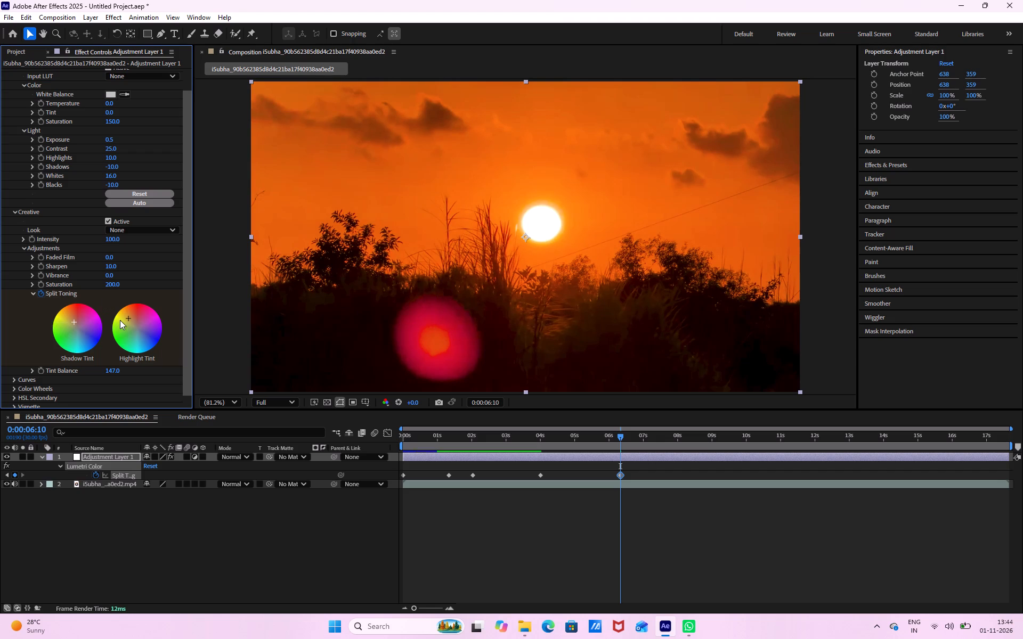
{"action": "left_click_drag", "start_coordinate": [126, 317], "coordinate": [222, 363]}
{"action": "left_click_drag", "start_coordinate": [222, 363], "coordinate": [272, 383]}
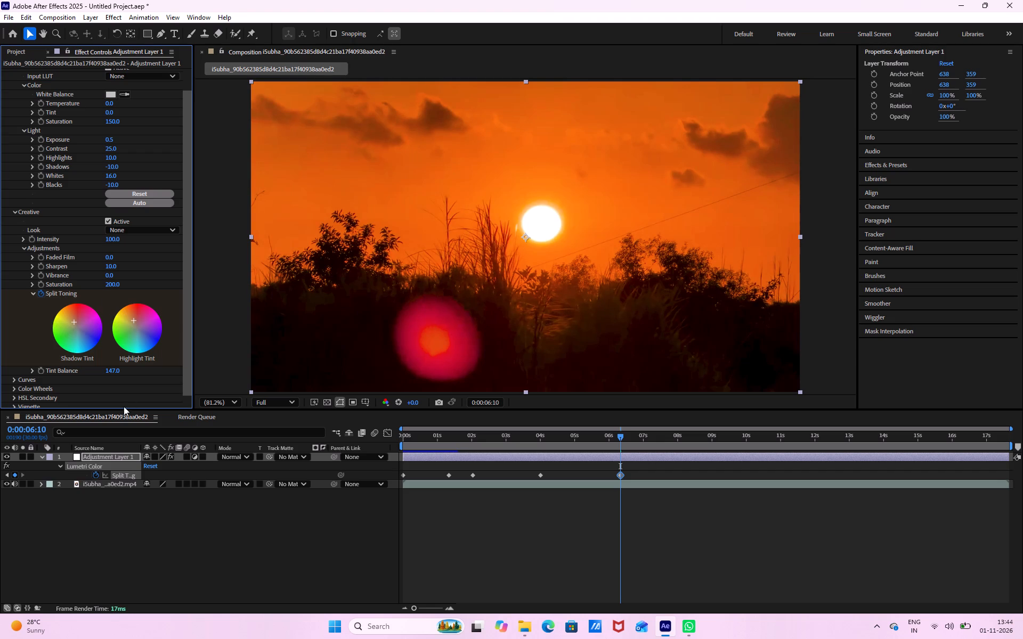
Look through the Lumetri Curves and Color Wheels controls, collapsing the RGB Curve and Split Toning groups.
{"action": "left_click", "coordinate": [14, 380]}
{"action": "left_click", "coordinate": [14, 380]}
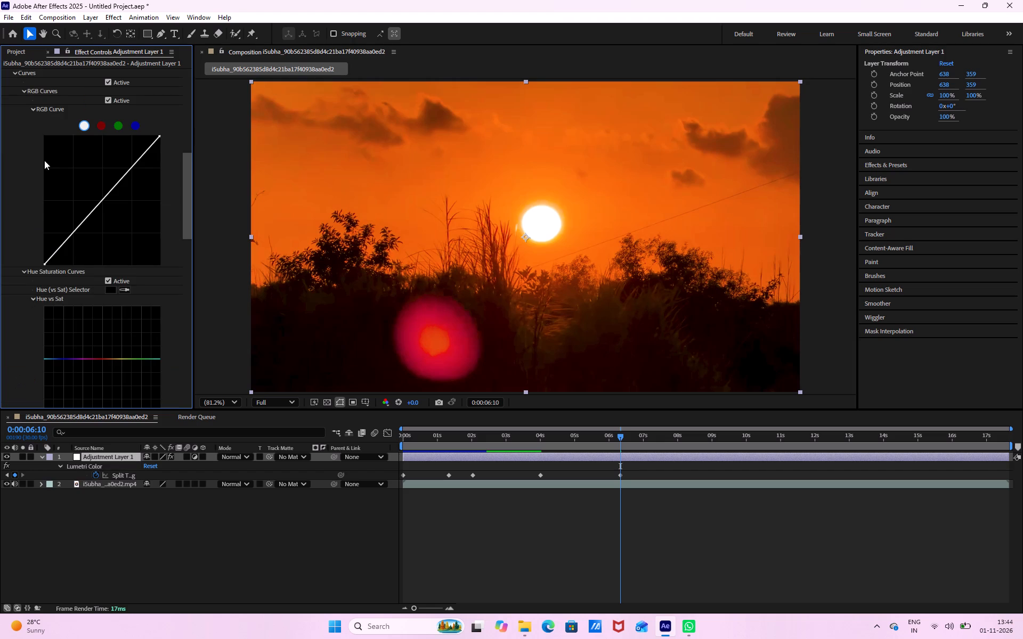
{"action": "left_click", "coordinate": [28, 107]}
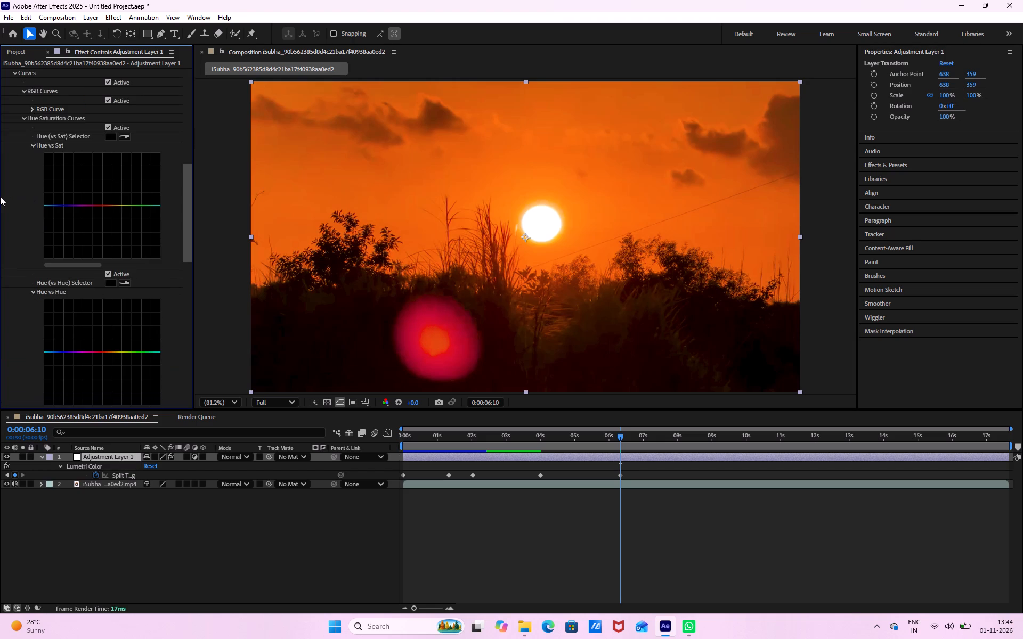
{"action": "scroll", "coordinate": [0, 196], "scroll_direction": "up", "scroll_amount": 2}
{"action": "left_click", "coordinate": [14, 74]}
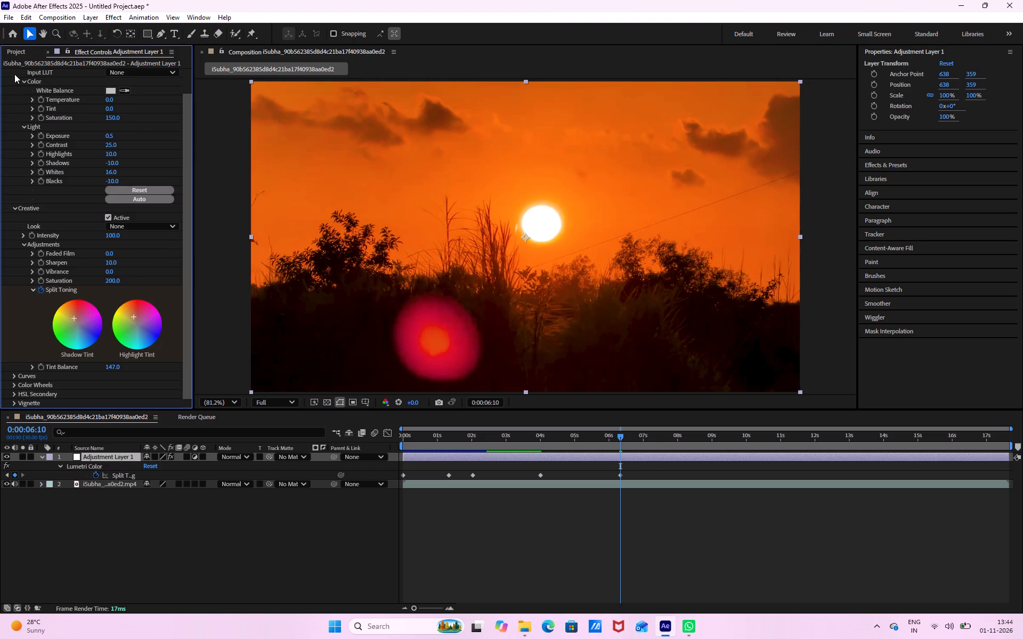
{"action": "scroll", "coordinate": [27, 366], "scroll_direction": "down", "scroll_amount": 2}
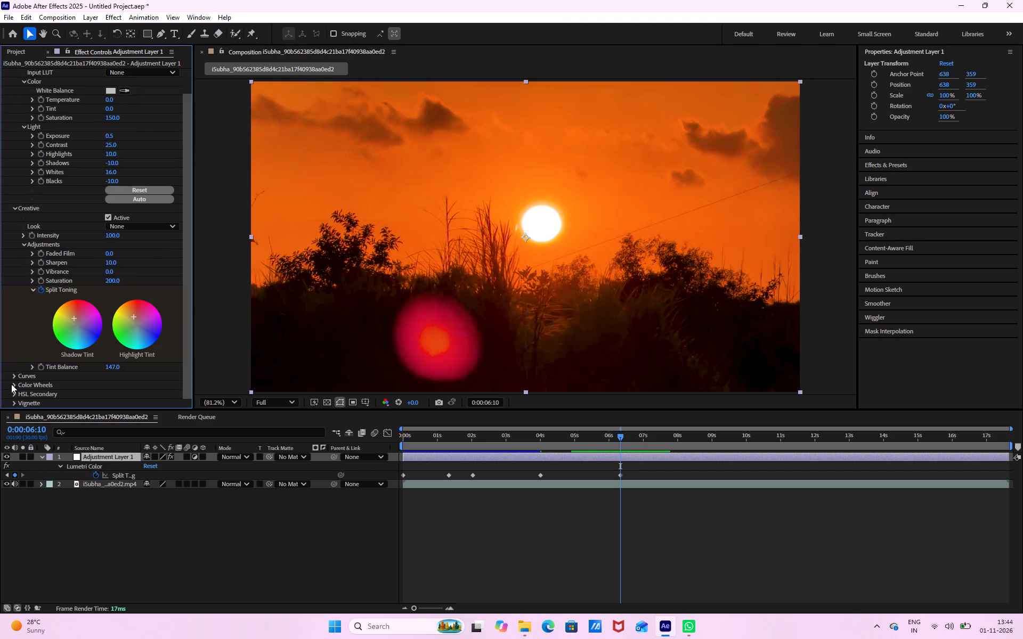
{"action": "left_click", "coordinate": [14, 385]}
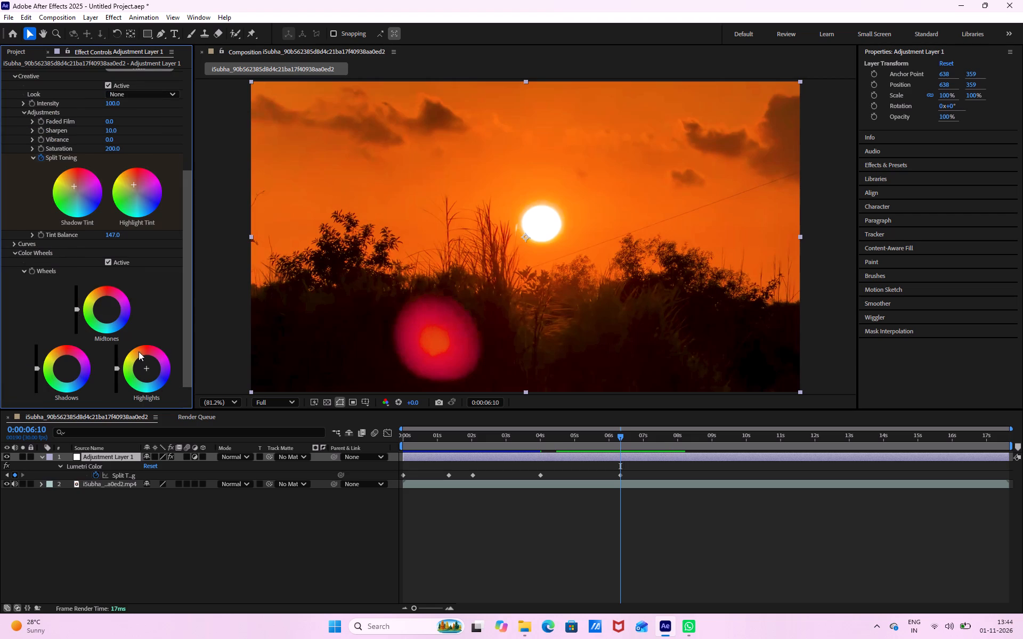
{"action": "left_click", "coordinate": [31, 156]}
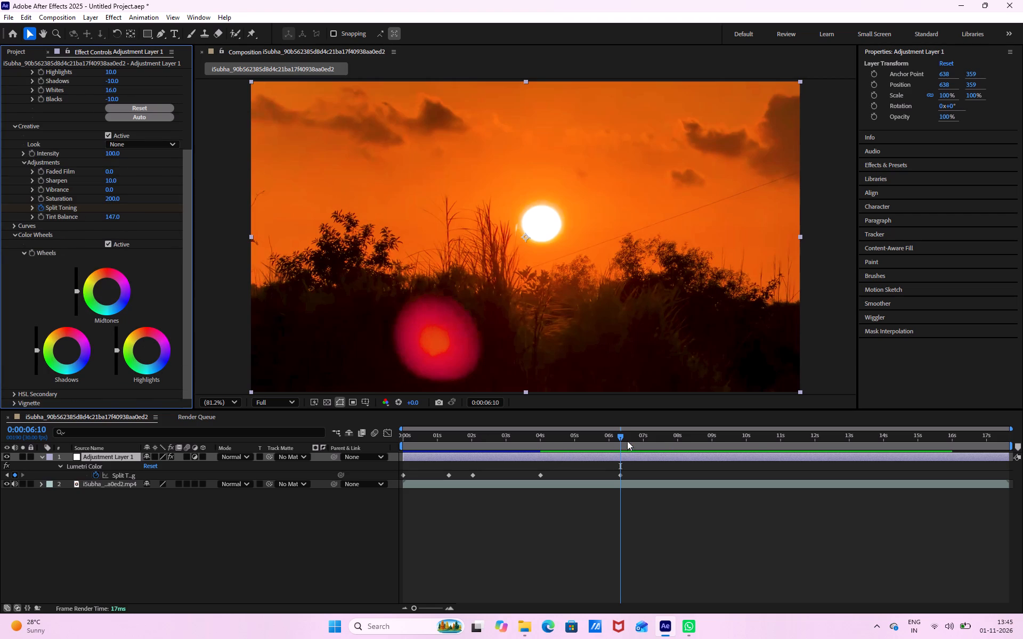
Preview the composition from 0:00:06:03 through the end of the sun shot into the following tree shot.
{"action": "left_click_drag", "start_coordinate": [622, 439], "coordinate": [627, 449]}
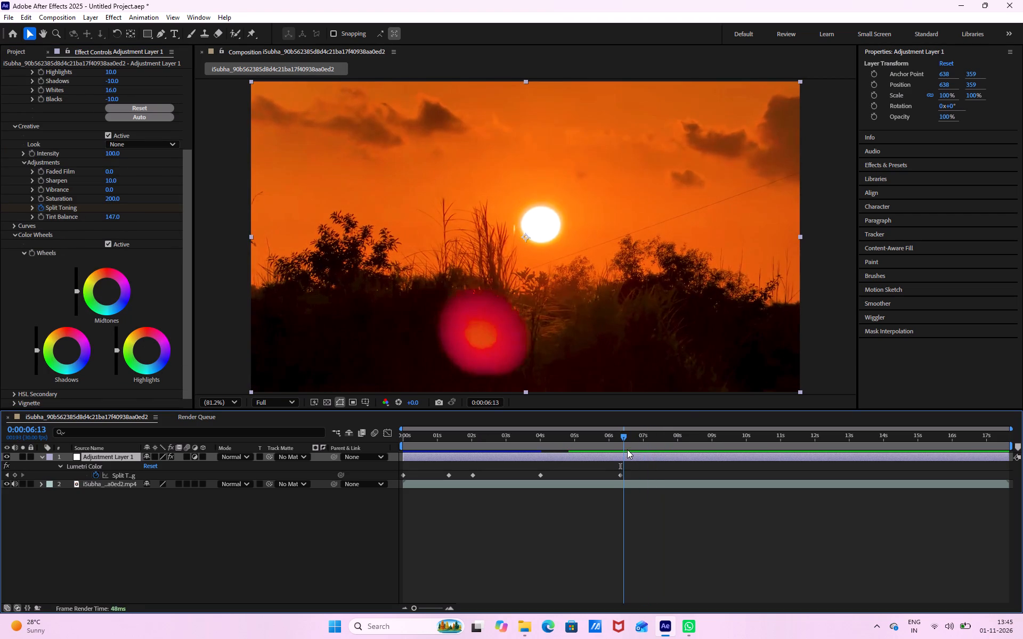
{"action": "left_click_drag", "start_coordinate": [627, 449], "coordinate": [614, 451]}
{"action": "key", "text": "space"}
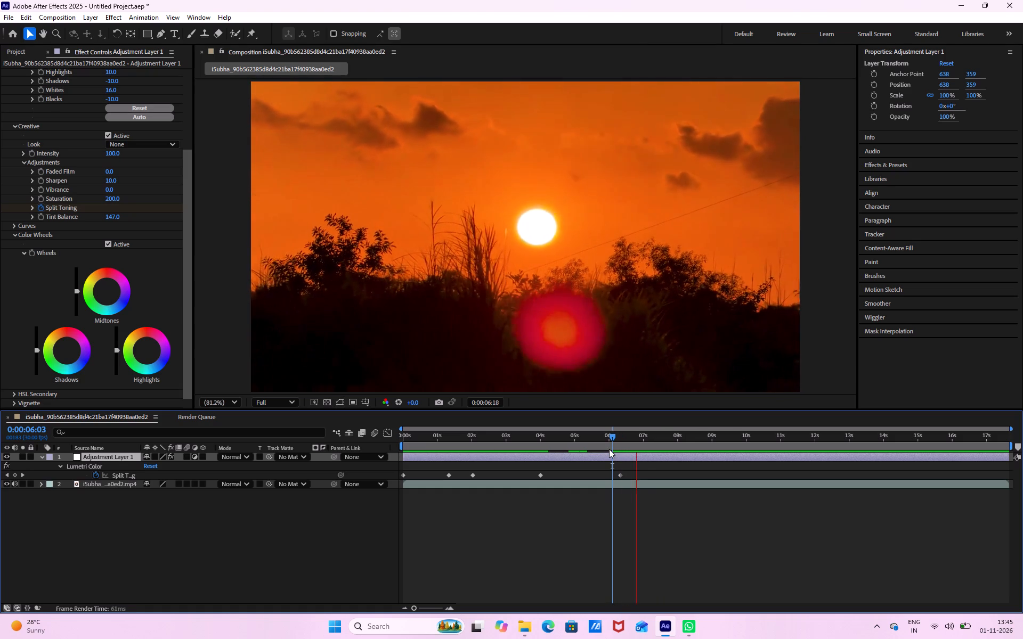
{"action": "key", "text": "space"}
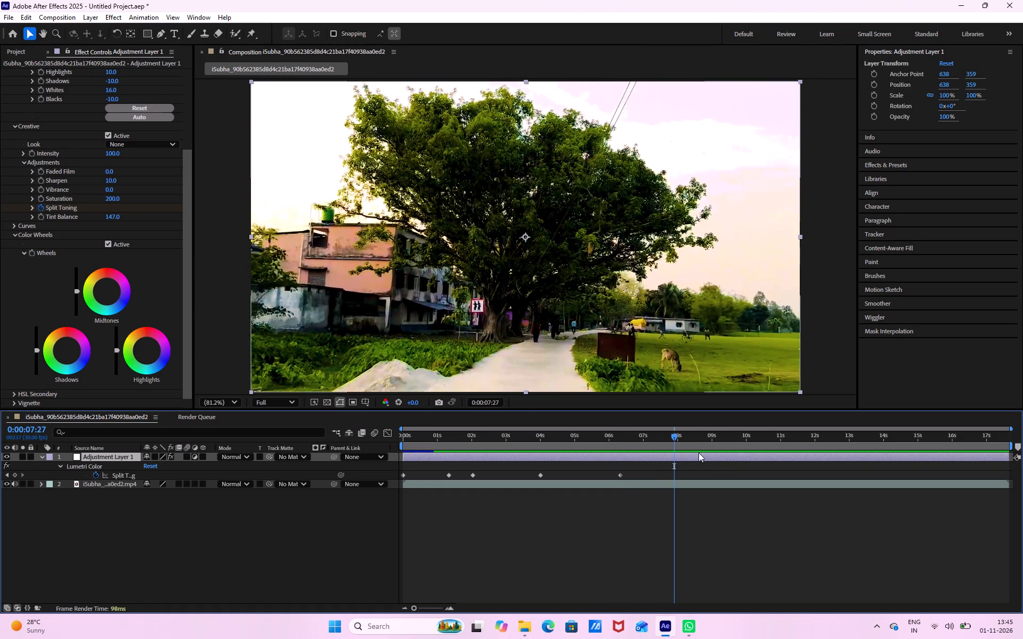
Add a Split Toning keyframe at 0:00:07:10, in the shot of the large tree beside the path.
{"action": "left_click_drag", "start_coordinate": [673, 433], "coordinate": [654, 453]}
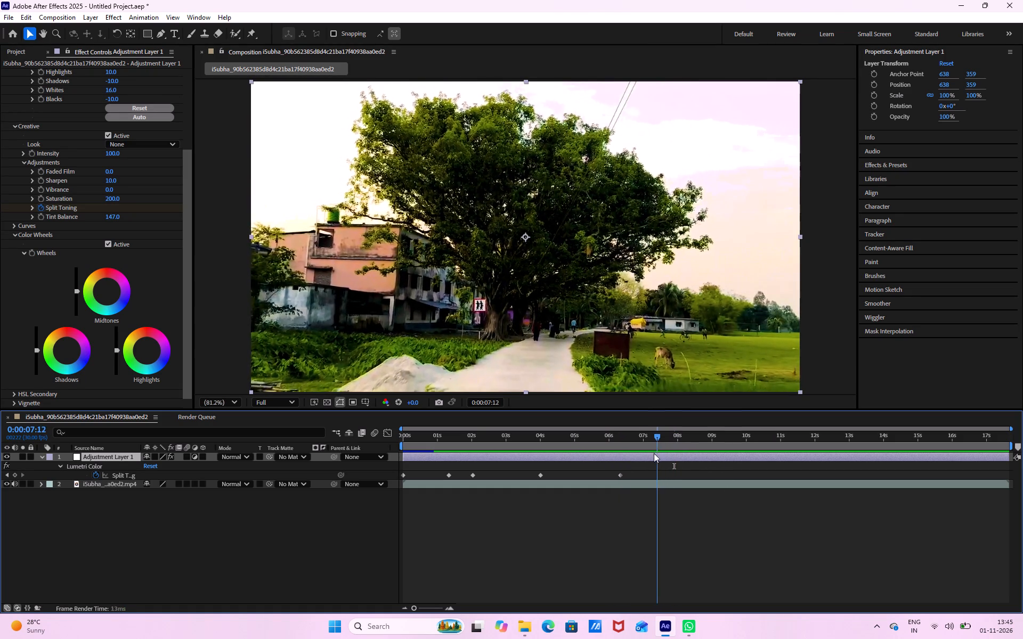
{"action": "left_click_drag", "start_coordinate": [654, 453], "coordinate": [654, 460]}
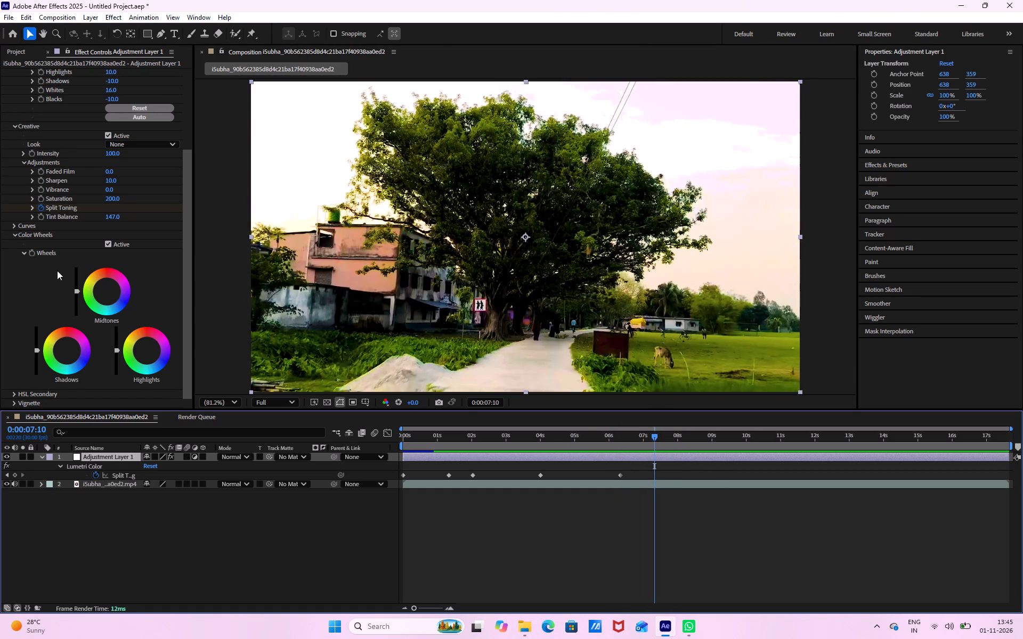
{"action": "left_click", "coordinate": [13, 226]}
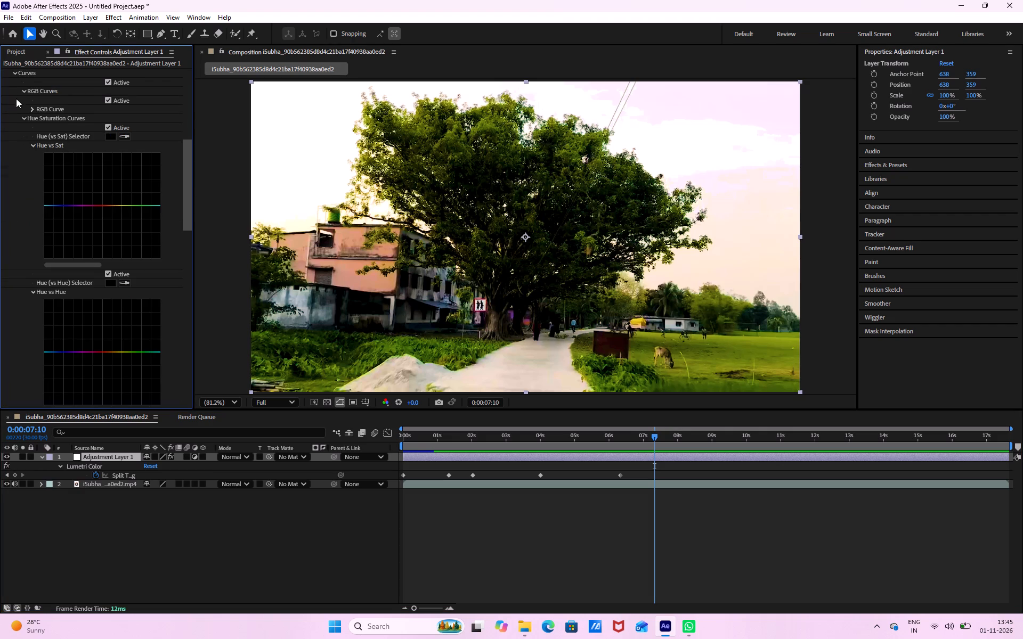
{"action": "left_click", "coordinate": [15, 78]}
{"action": "left_click", "coordinate": [15, 76]}
{"action": "scroll", "coordinate": [53, 251], "scroll_direction": "up", "scroll_amount": 3}
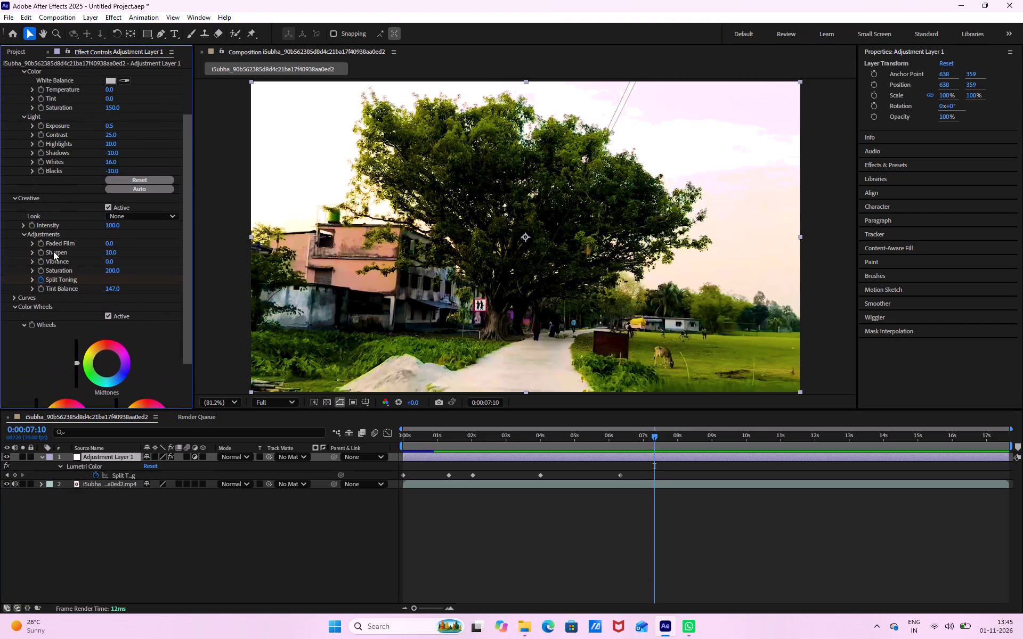
{"action": "scroll", "coordinate": [53, 251], "scroll_direction": "up", "scroll_amount": 2}
{"action": "scroll", "coordinate": [53, 251], "scroll_direction": "down", "scroll_amount": 3}
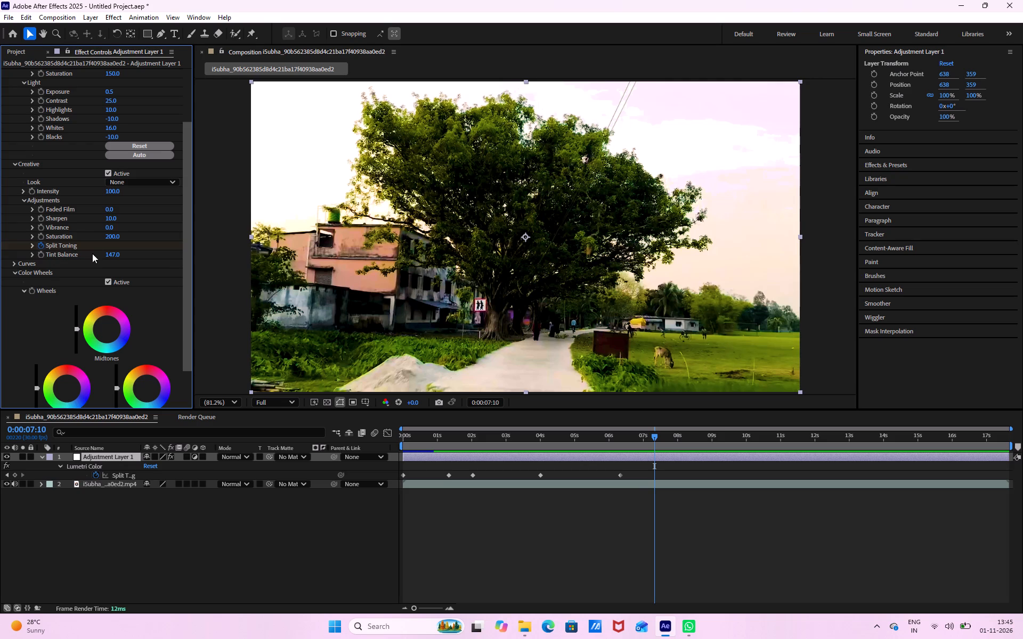
{"action": "left_click", "coordinate": [30, 246]}
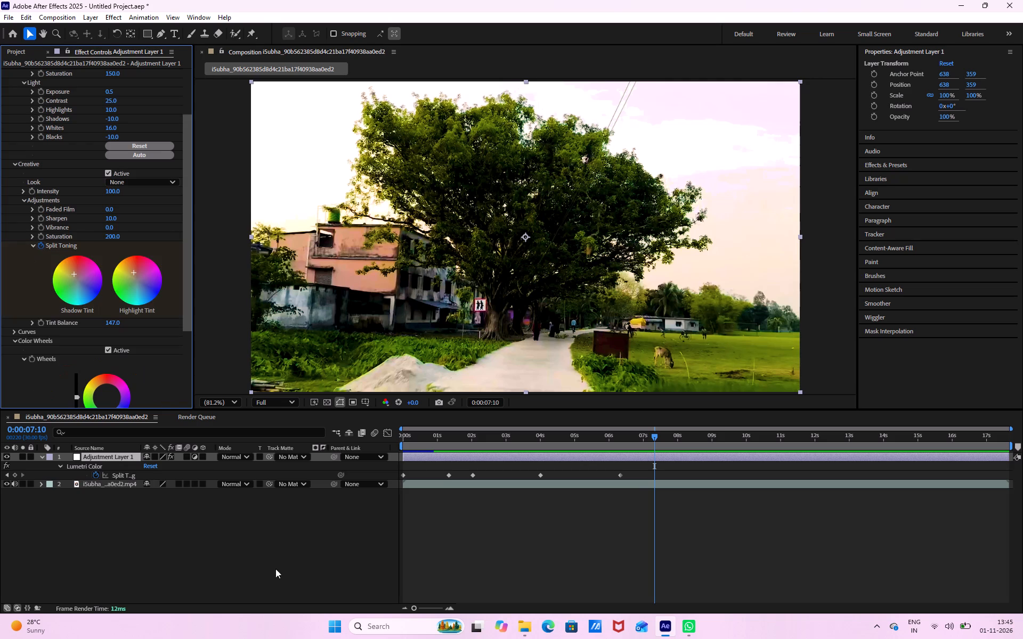
{"action": "left_click", "coordinate": [13, 477]}
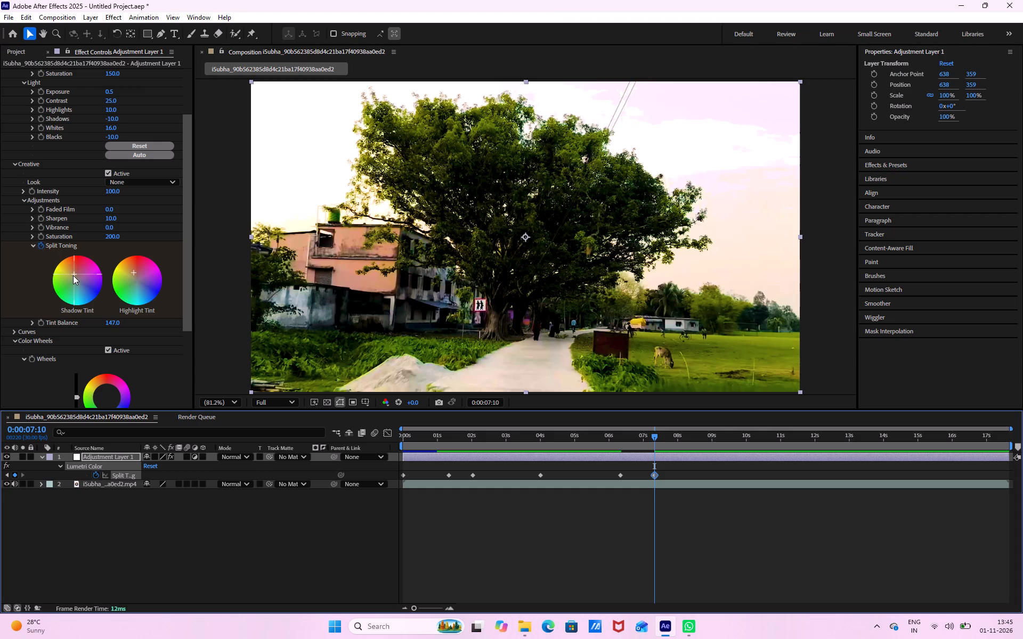
Shift the Shadow Tint and Highlight Tint at 0:00:07:10 to faint green-cyan tones just off the wheel centres.
{"action": "left_click_drag", "start_coordinate": [74, 275], "coordinate": [67, 375]}
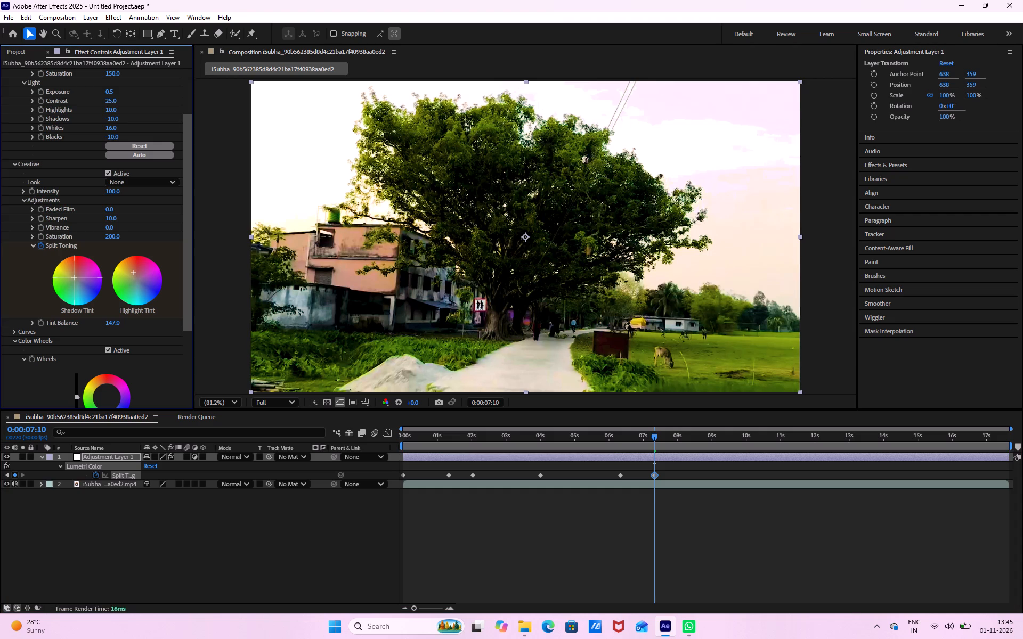
{"action": "left_click_drag", "start_coordinate": [67, 375], "coordinate": [98, 529]}
{"action": "left_click_drag", "start_coordinate": [98, 529], "coordinate": [111, 607]}
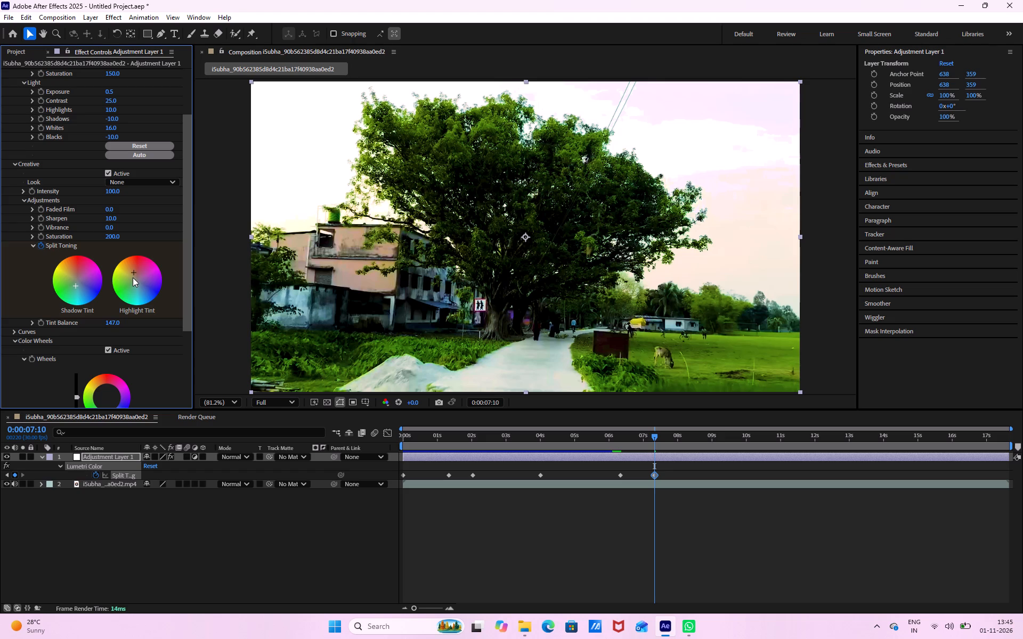
{"action": "left_click_drag", "start_coordinate": [133, 274], "coordinate": [268, 444]}
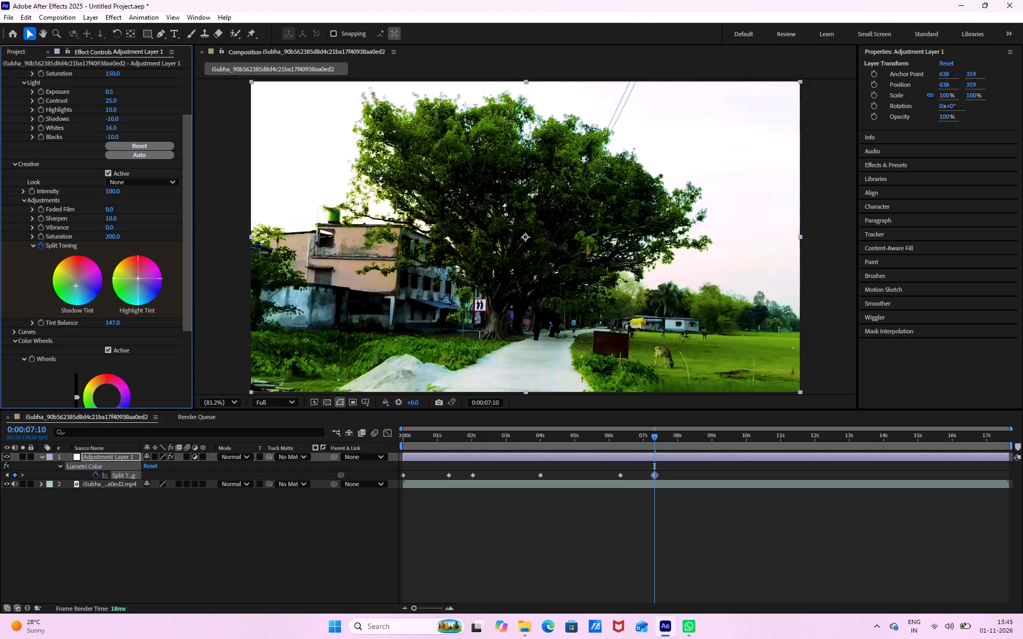
{"action": "left_click_drag", "start_coordinate": [268, 444], "coordinate": [279, 481]}
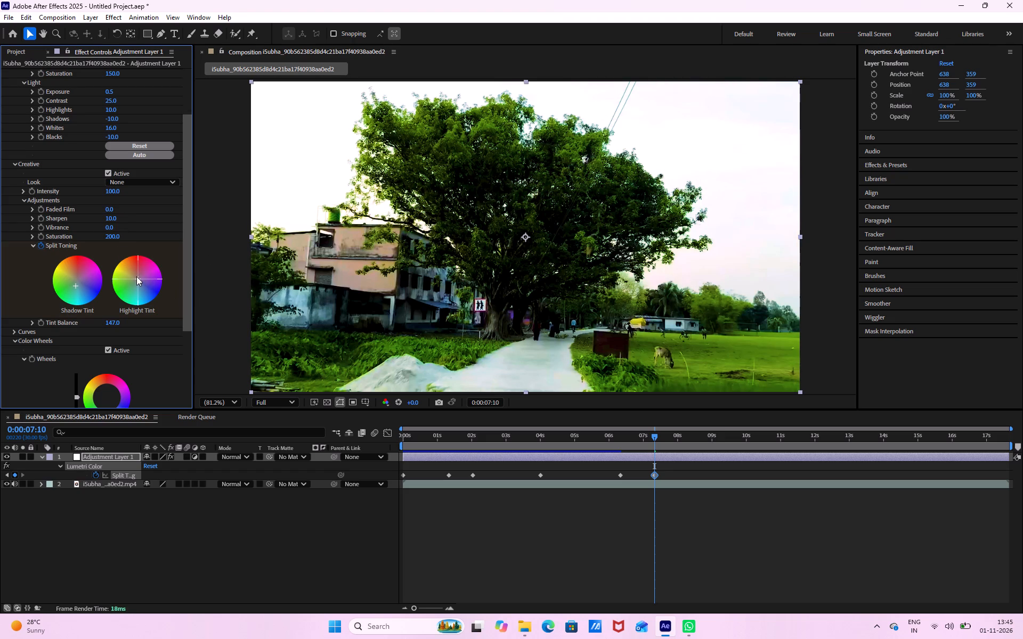
{"action": "left_click_drag", "start_coordinate": [138, 280], "coordinate": [80, 350]}
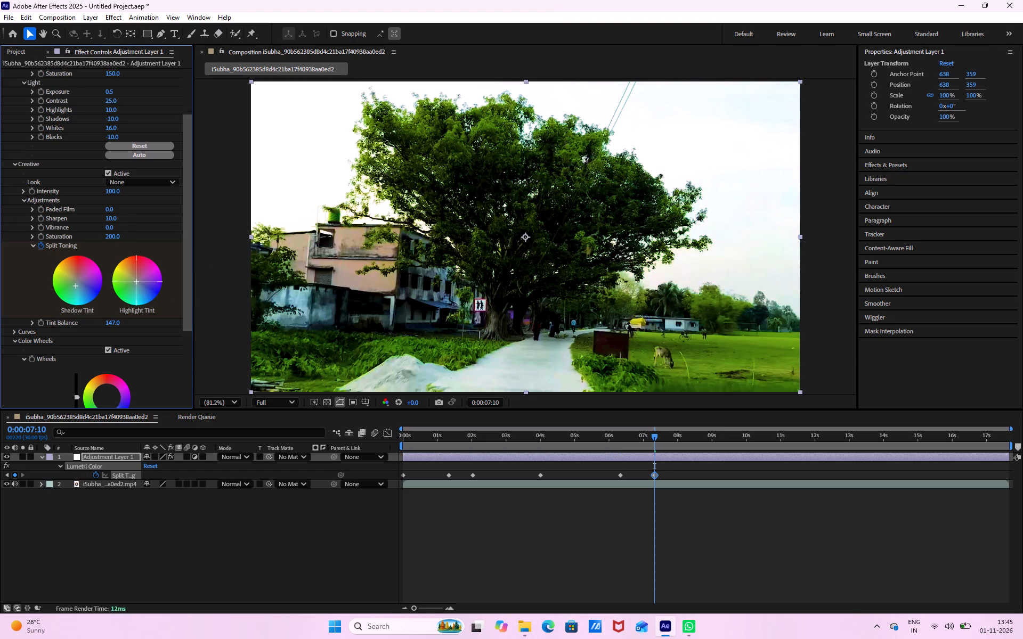
{"action": "left_click_drag", "start_coordinate": [80, 350], "coordinate": [29, 434]}
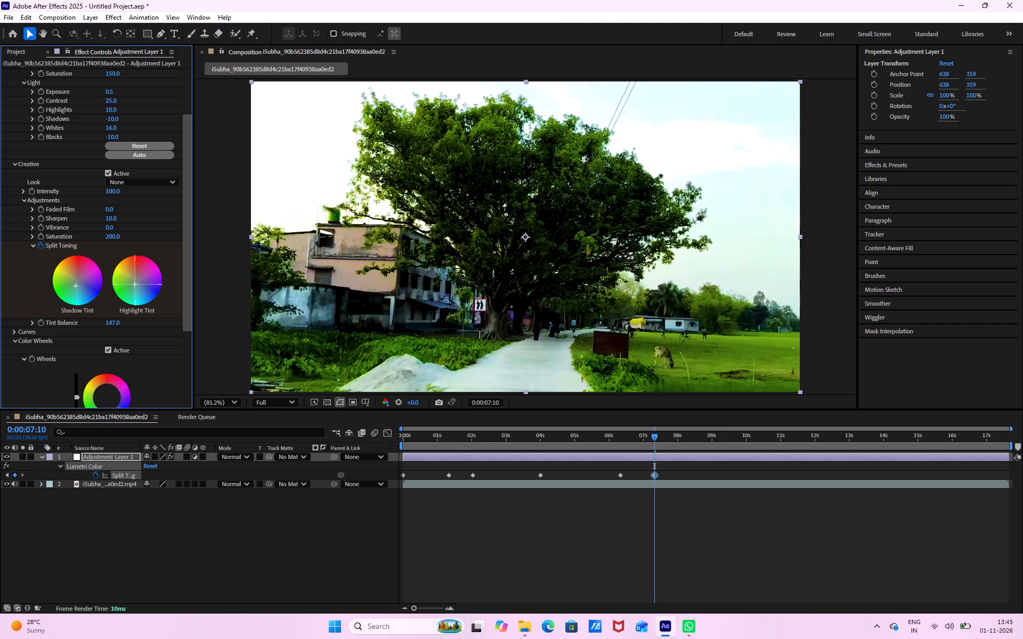
{"action": "left_click_drag", "start_coordinate": [29, 434], "coordinate": [7, 460]}
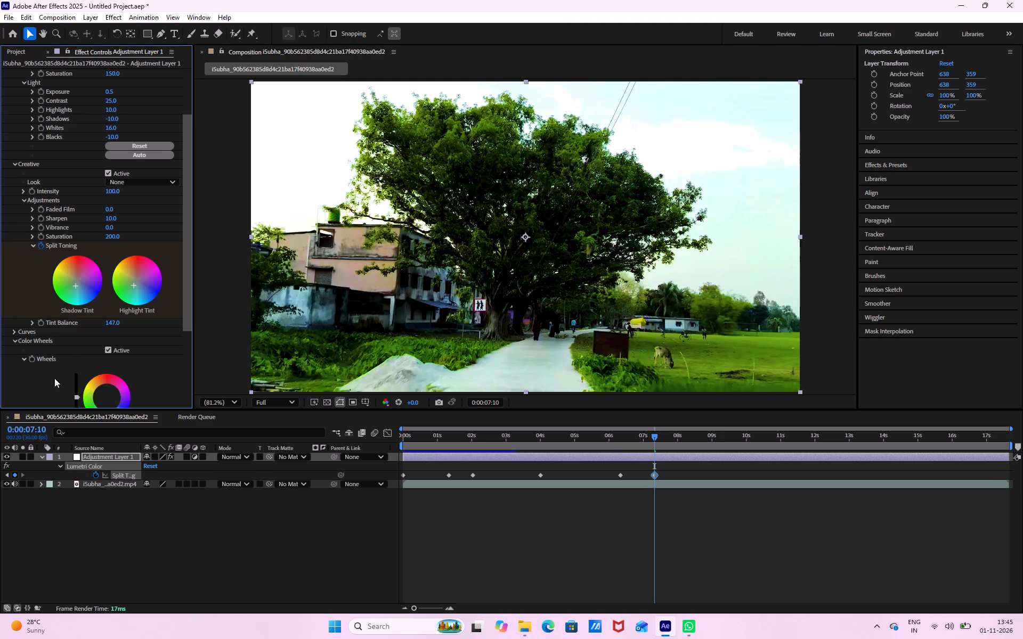
{"action": "left_click", "coordinate": [7, 454]}
{"action": "left_click", "coordinate": [7, 454]}
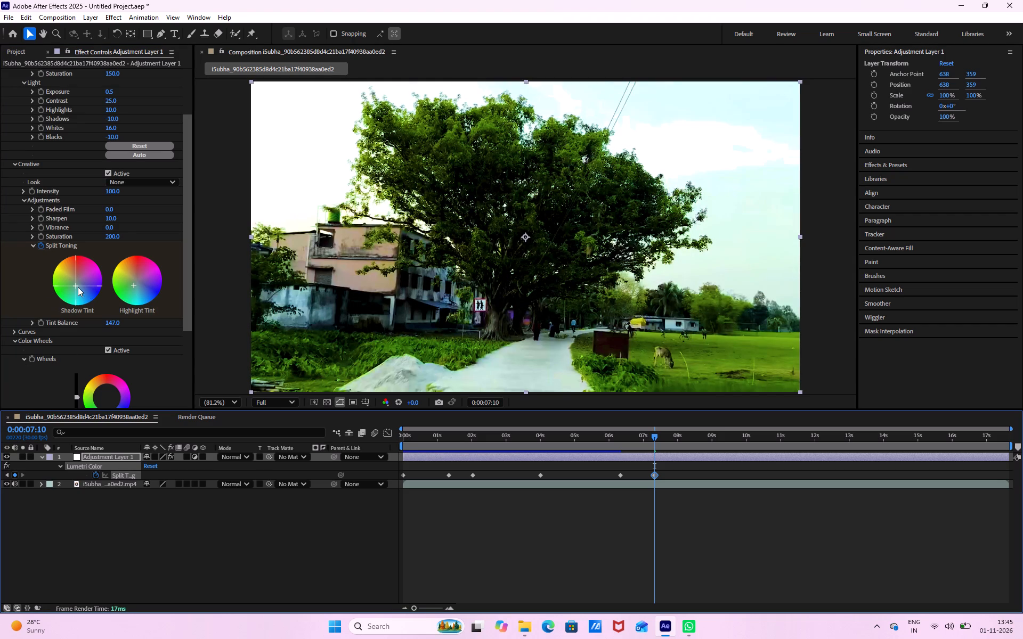
{"action": "left_click_drag", "start_coordinate": [75, 286], "coordinate": [71, 235]}
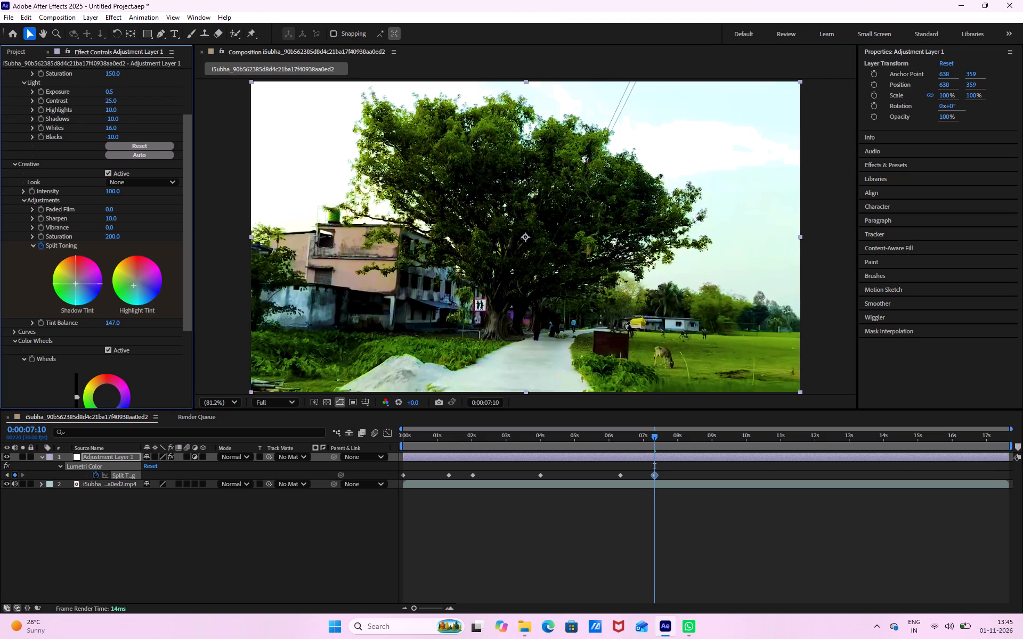
{"action": "left_click_drag", "start_coordinate": [71, 235], "coordinate": [72, 217]}
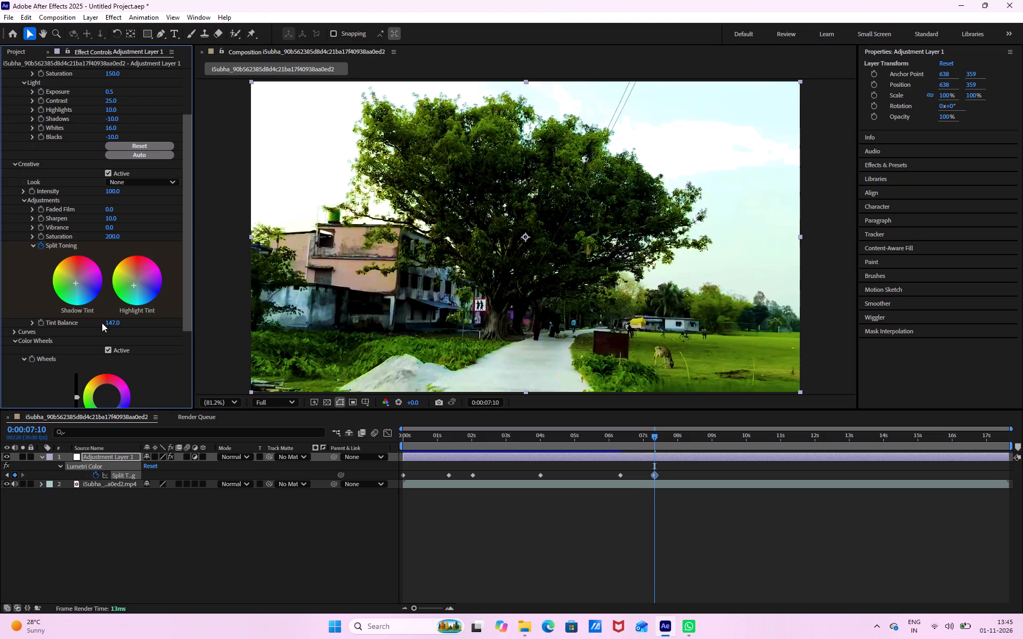
Preview on into the pond shot and add a Split Toning keyframe at 0:00:09:12.
{"action": "key", "text": "space"}
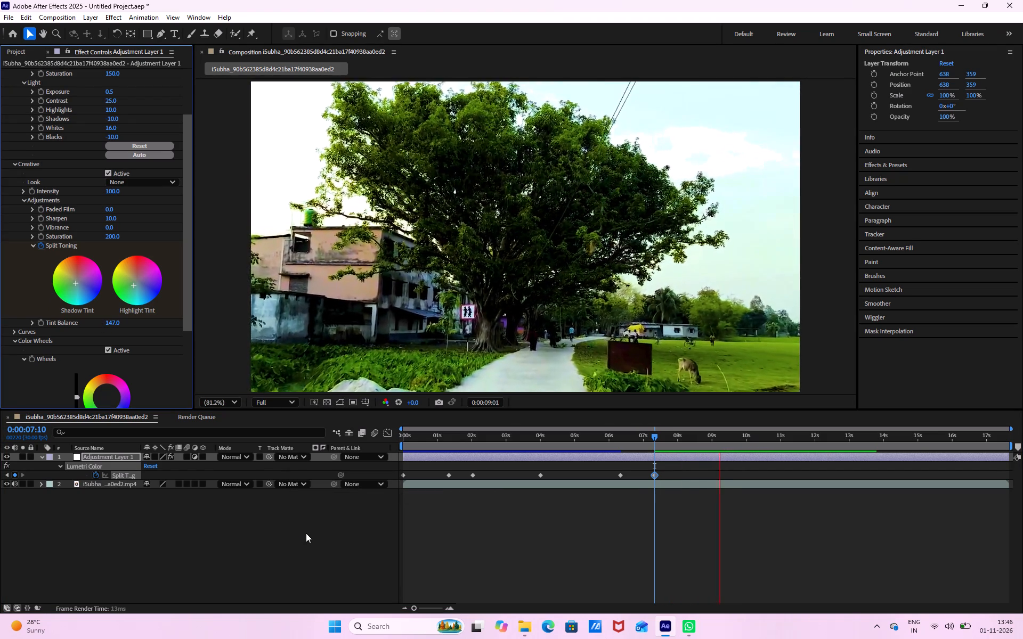
{"action": "key", "text": "space"}
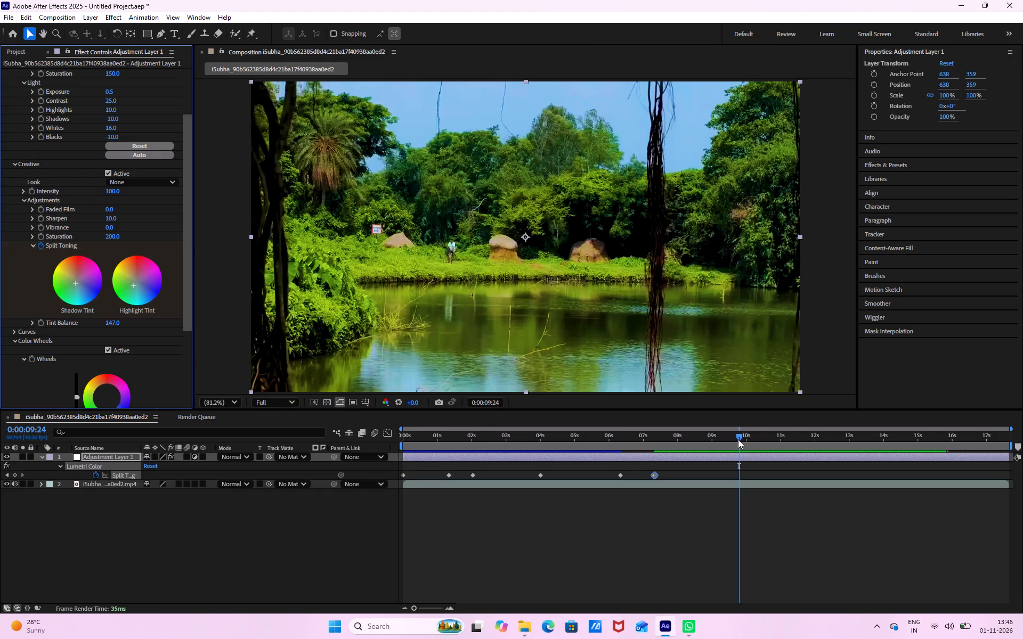
{"action": "left_click_drag", "start_coordinate": [736, 440], "coordinate": [725, 440]}
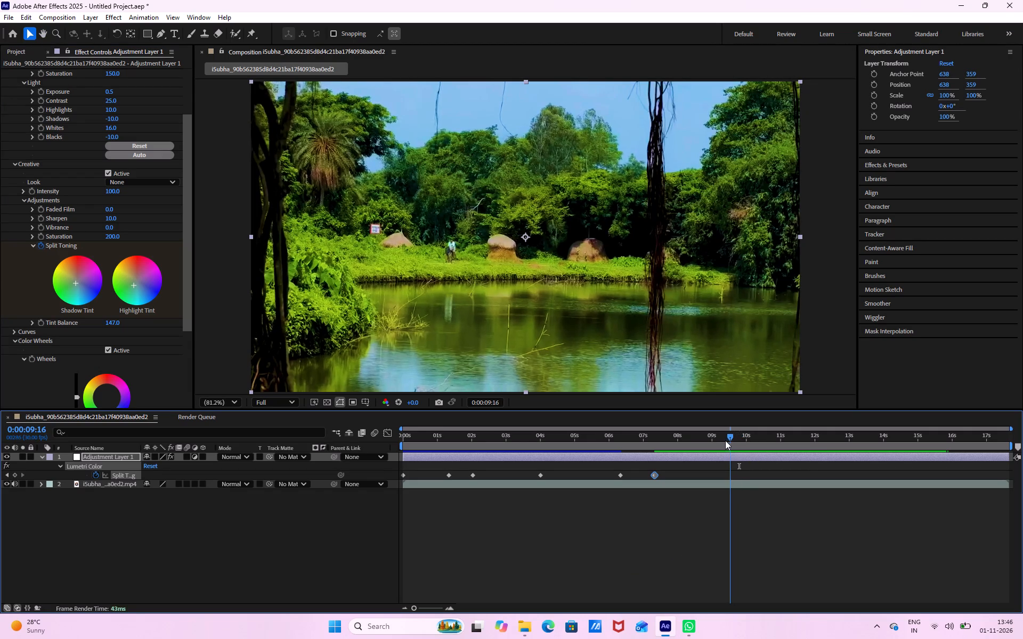
{"action": "left_click_drag", "start_coordinate": [725, 440], "coordinate": [722, 438]}
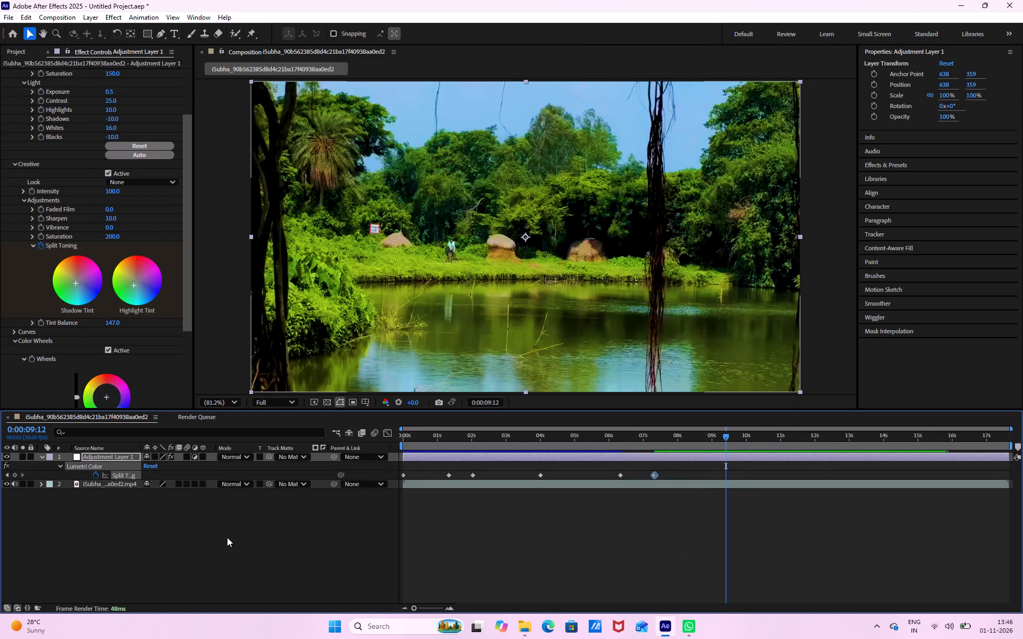
{"action": "left_click", "coordinate": [14, 475]}
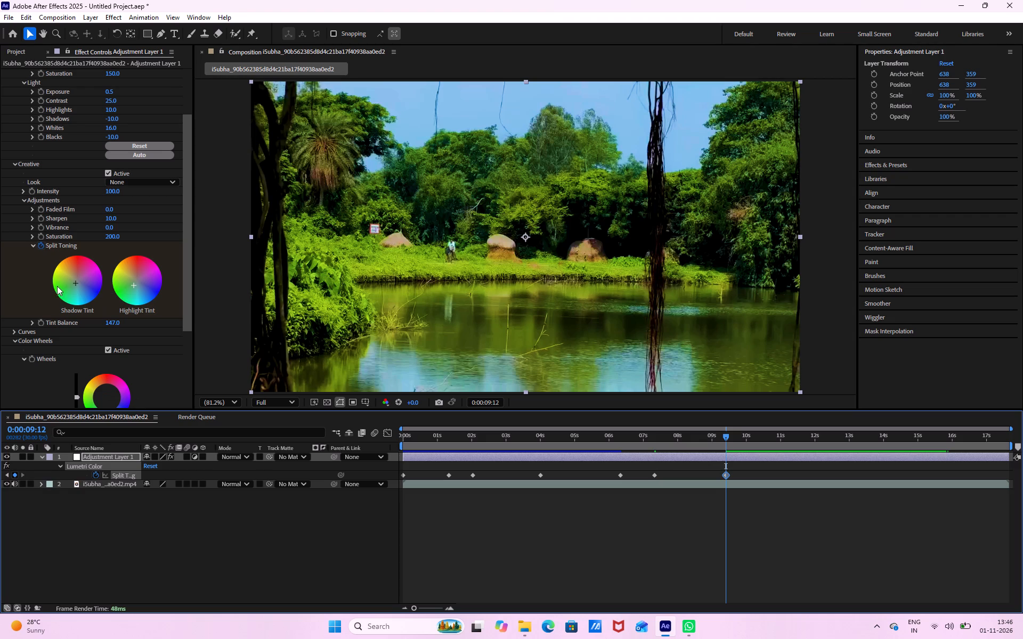
Fine-tune the Shadow Tint at 0:00:09:12 to a nearly neutral tone just beside the wheel centre.
{"action": "left_click_drag", "start_coordinate": [76, 284], "coordinate": [25, 256]}
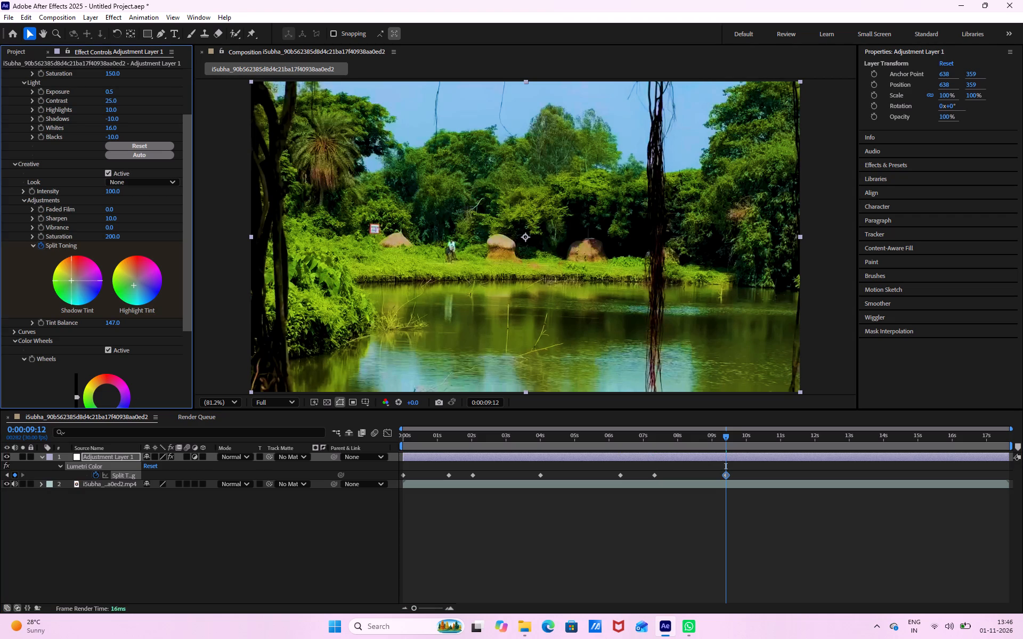
{"action": "left_click_drag", "start_coordinate": [25, 256], "coordinate": [302, 550]}
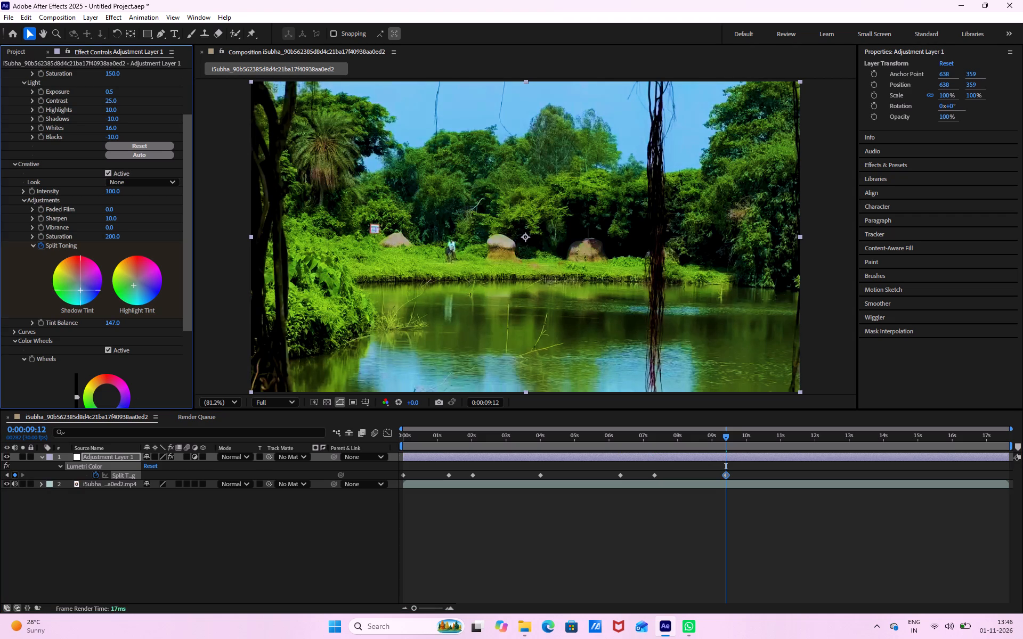
{"action": "left_click_drag", "start_coordinate": [302, 550], "coordinate": [149, 395]}
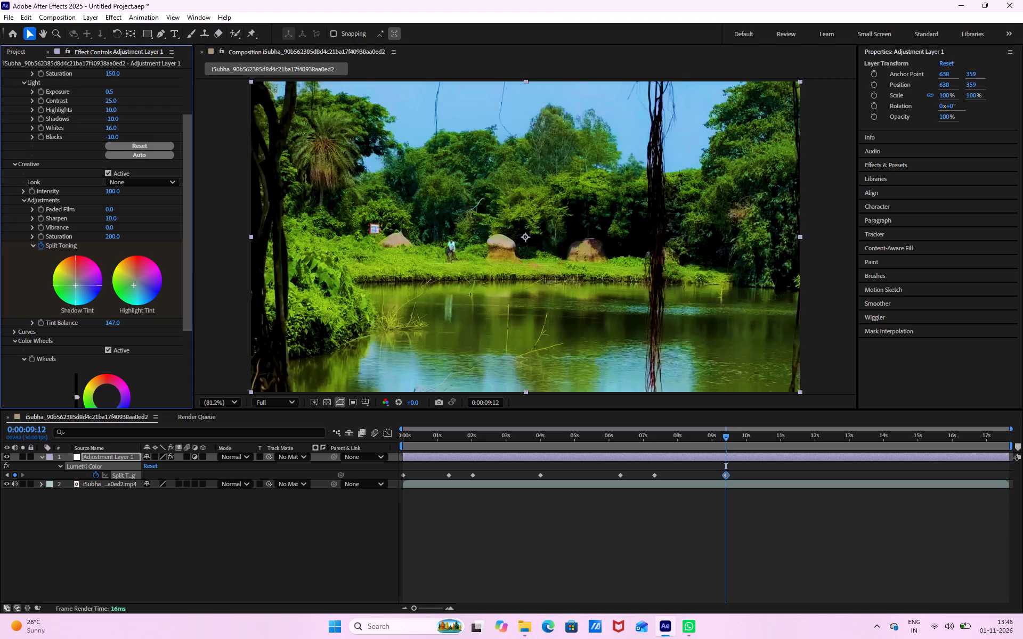
{"action": "left_click_drag", "start_coordinate": [149, 395], "coordinate": [122, 300]}
{"action": "left_click_drag", "start_coordinate": [122, 300], "coordinate": [132, 306]}
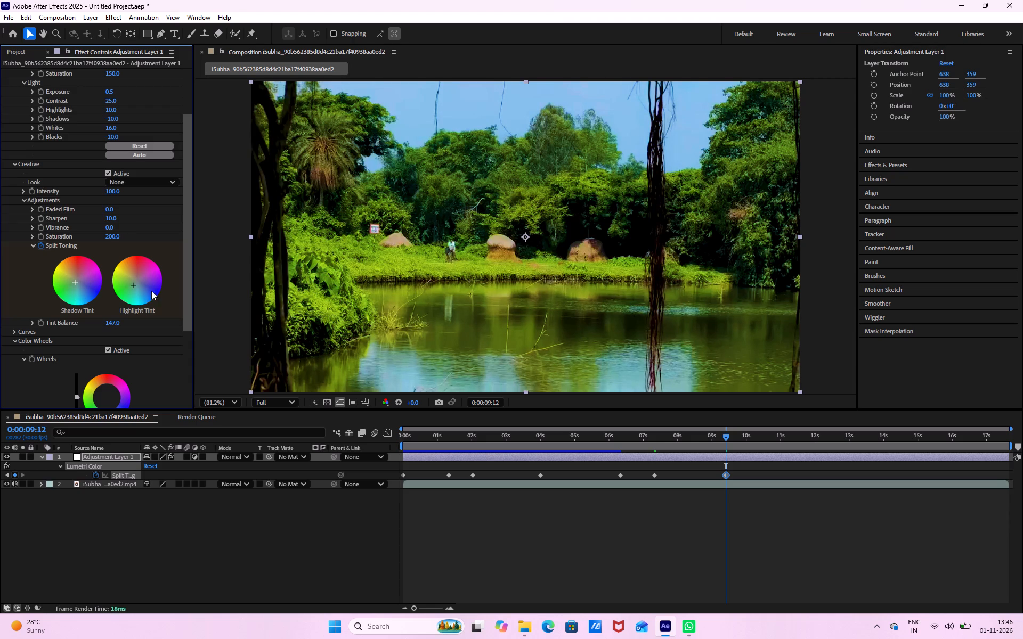
Enable keyframing for the Creative Saturation at 0:00:09:12 and lower it to 108.
{"action": "left_click", "coordinate": [38, 238]}
{"action": "left_click_drag", "start_coordinate": [113, 239], "coordinate": [103, 239]}
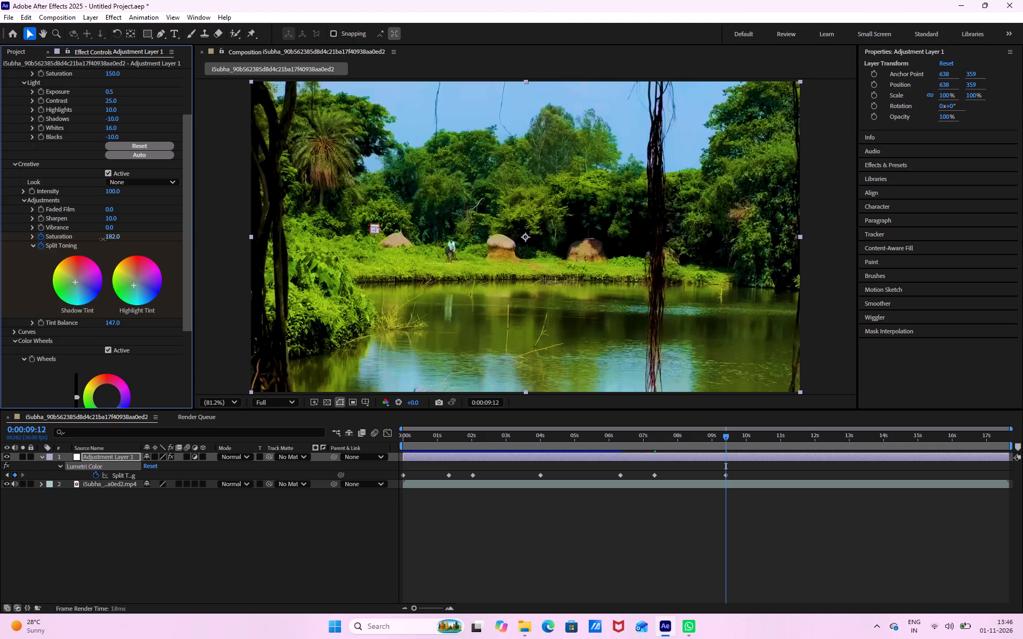
{"action": "left_click_drag", "start_coordinate": [103, 239], "coordinate": [83, 286]}
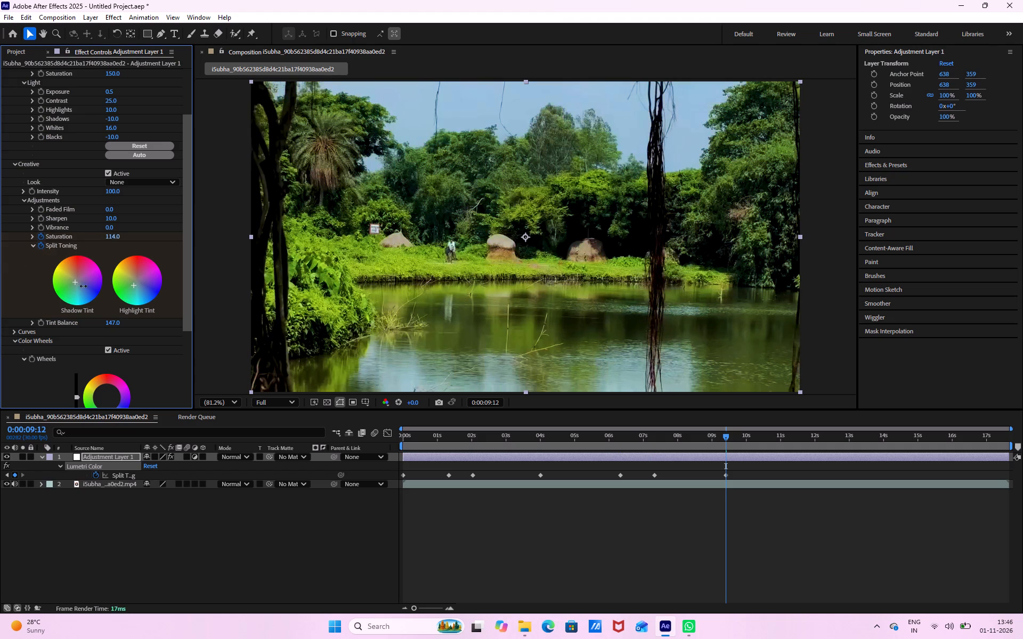
{"action": "left_click_drag", "start_coordinate": [83, 286], "coordinate": [91, 289]}
{"action": "left_click_drag", "start_coordinate": [91, 289], "coordinate": [88, 289]}
{"action": "left_click_drag", "start_coordinate": [88, 289], "coordinate": [81, 289]}
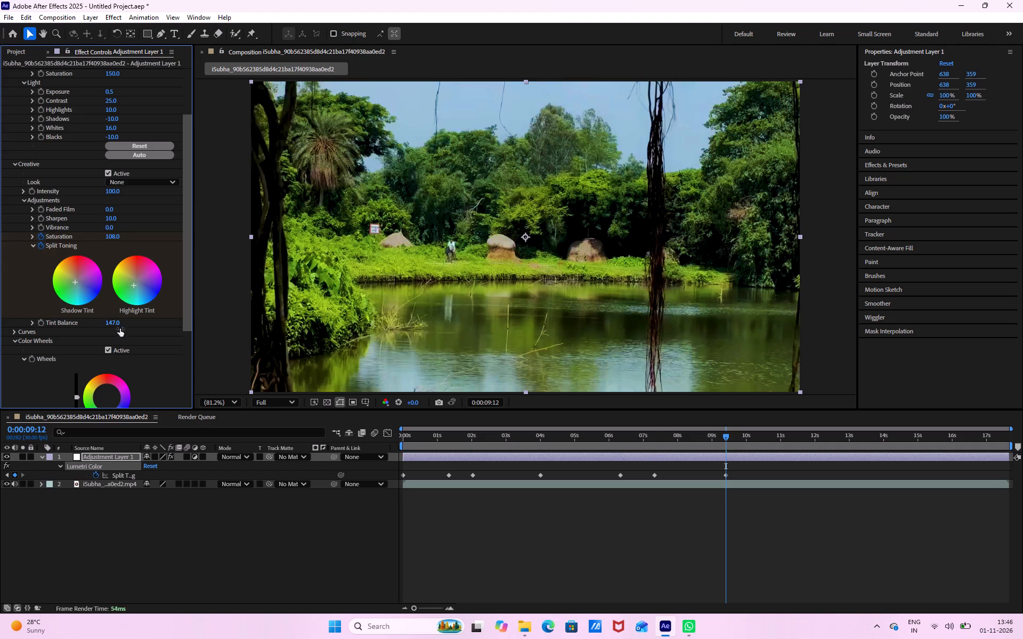
Soften the Highlight Tint at 0:00:09:12 by moving it closer to the wheel centre.
{"action": "left_click_drag", "start_coordinate": [133, 285], "coordinate": [163, 213]}
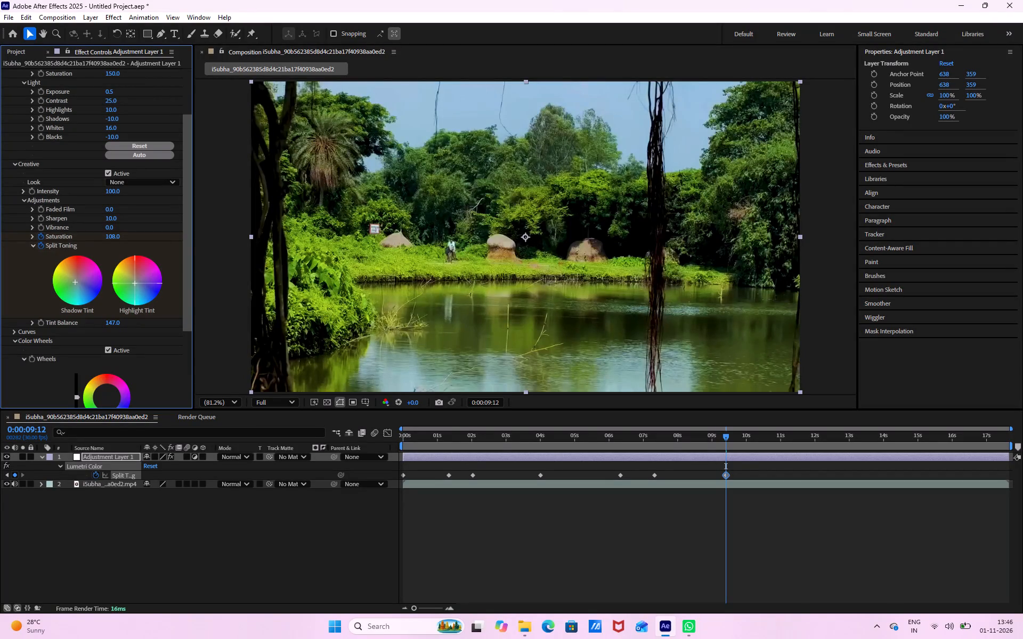
{"action": "left_click_drag", "start_coordinate": [163, 213], "coordinate": [166, 197]}
Show the layer's keyframed properties and set a Creative Saturation keyframe of 200 at 0:00:00:00.
{"action": "key", "text": "u"}
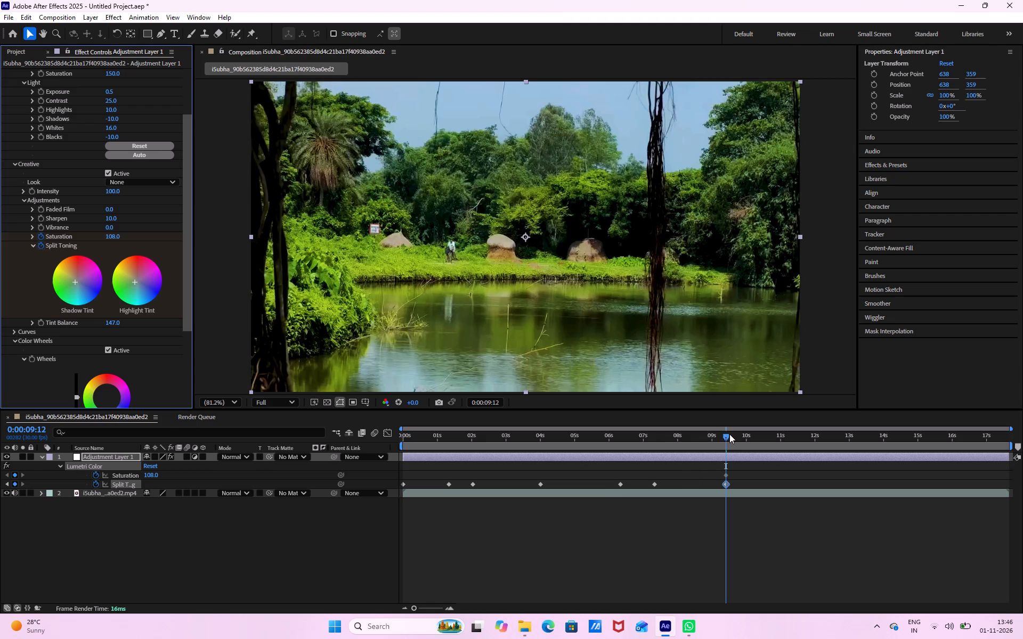
{"action": "left_click_drag", "start_coordinate": [729, 434], "coordinate": [717, 443]}
{"action": "left_click_drag", "start_coordinate": [719, 441], "coordinate": [332, 481]}
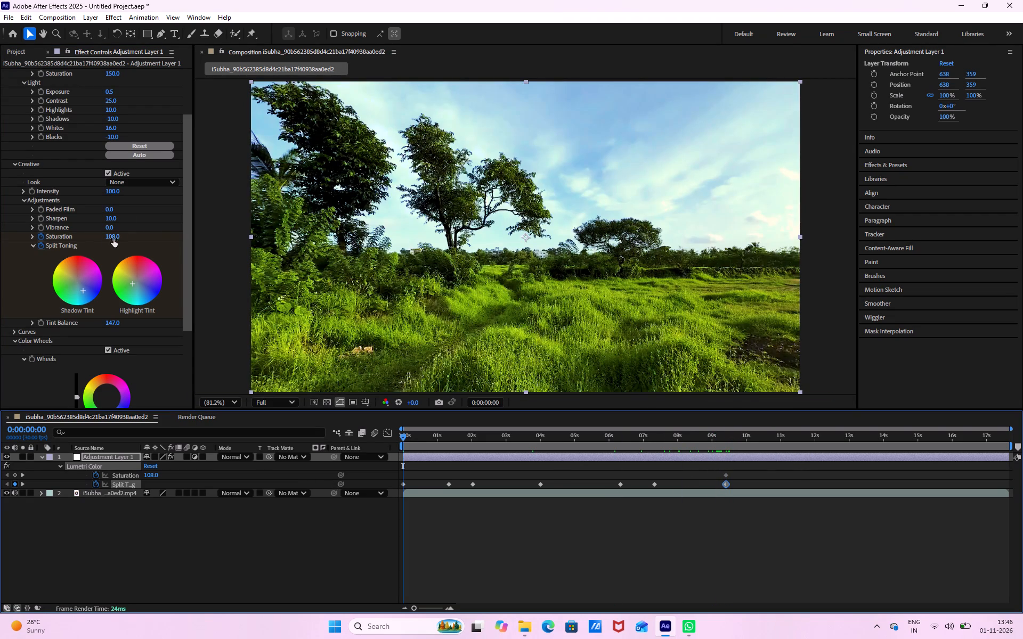
{"action": "left_click", "coordinate": [113, 239]}
{"action": "key", "text": "1"}
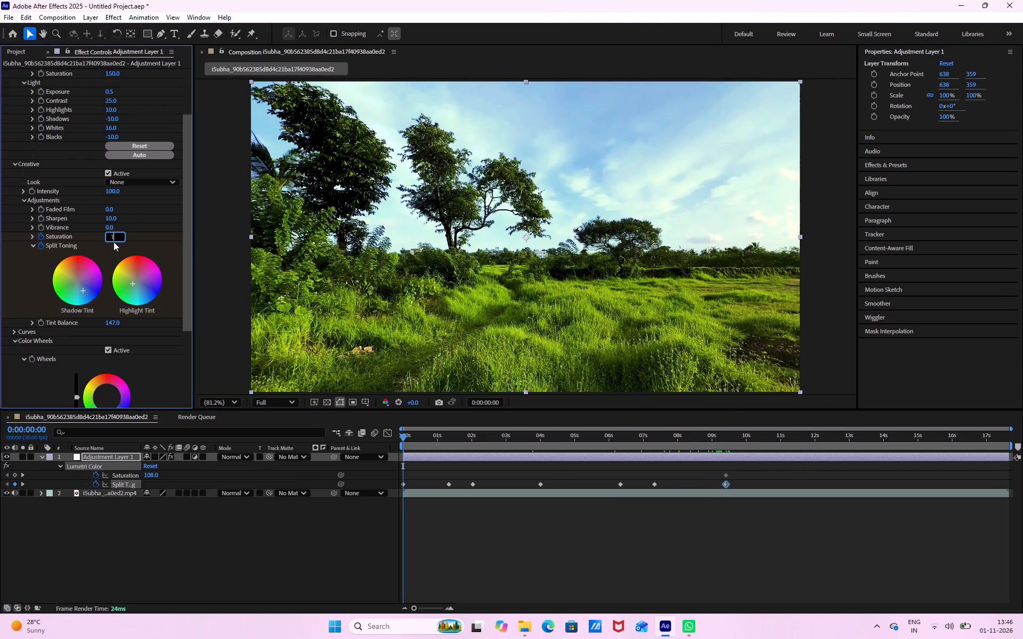
{"action": "key", "text": "2"}
{"action": "key", "text": "BackSpace"}
{"action": "key", "text": "BackSpace"}
{"action": "key", "text": "2"}
{"action": "type", "text": "00"}
{"action": "key", "text": "Return"}
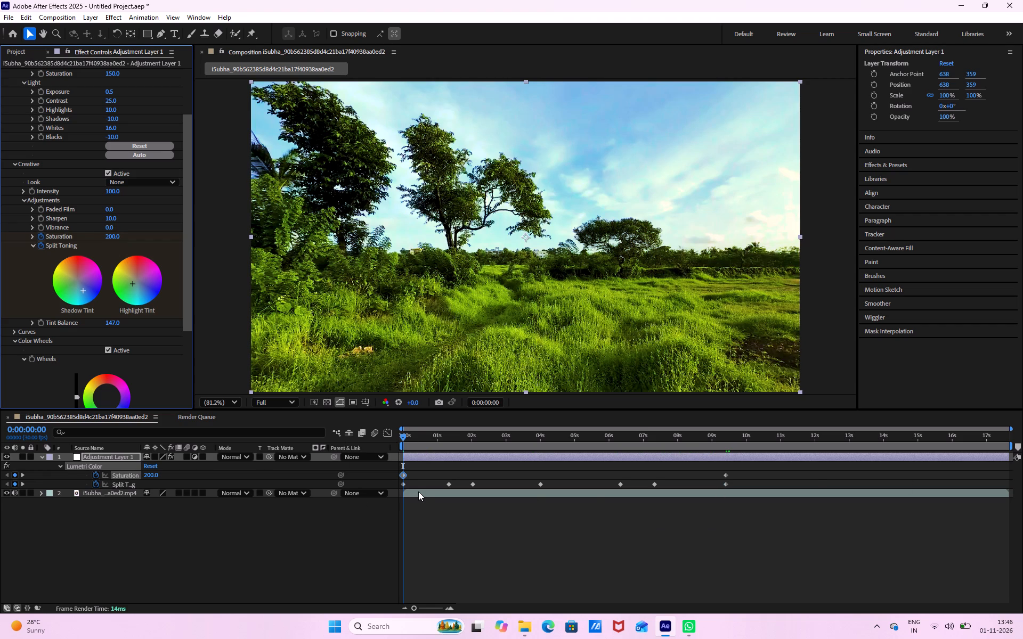
Cut the selected Lumetri Color effect from Adjustment Layer 1.
{"action": "key", "text": "ctrl+x"}
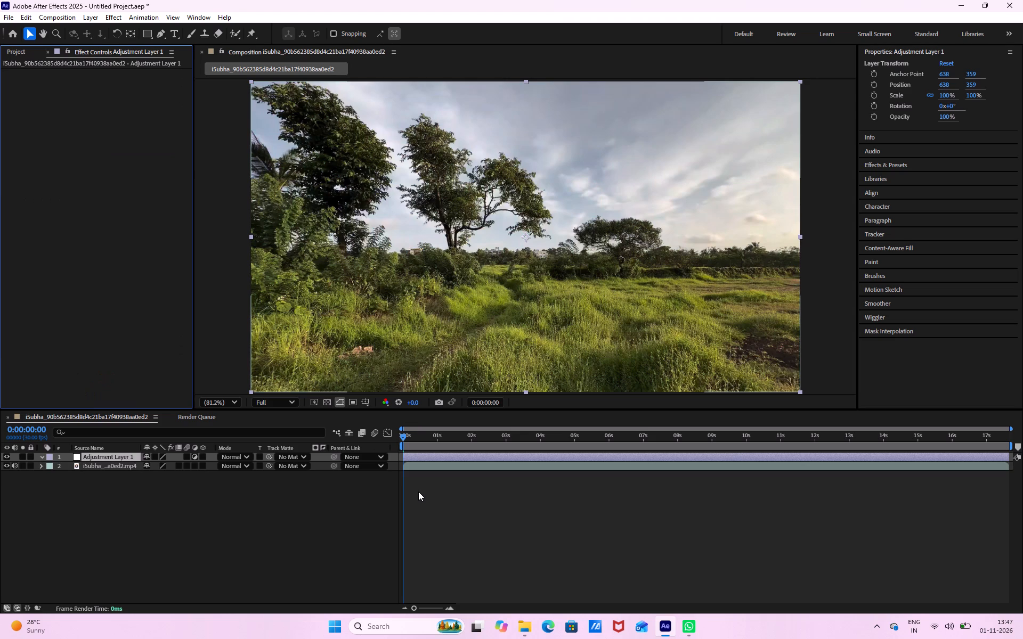
Undo the cut to restore the Lumetri Color effect on Adjustment Layer 1.
{"action": "key", "text": "u"}
{"action": "key", "text": "u"}
{"action": "key", "text": "ctrl+shift+z"}
{"action": "key", "text": "ctrl+shift+z"}
{"action": "key", "text": "ctrl+z"}
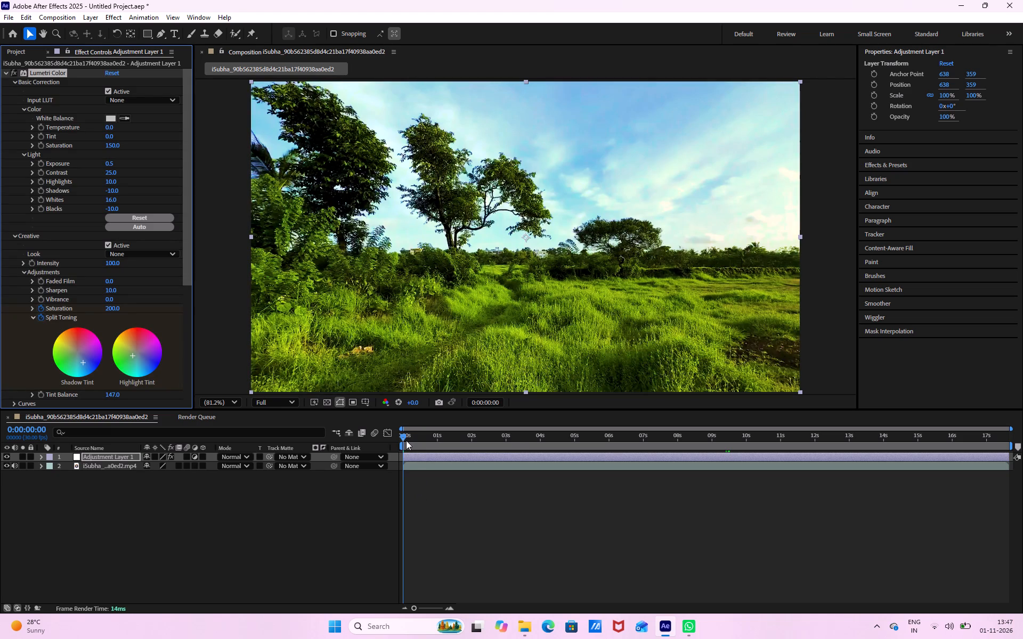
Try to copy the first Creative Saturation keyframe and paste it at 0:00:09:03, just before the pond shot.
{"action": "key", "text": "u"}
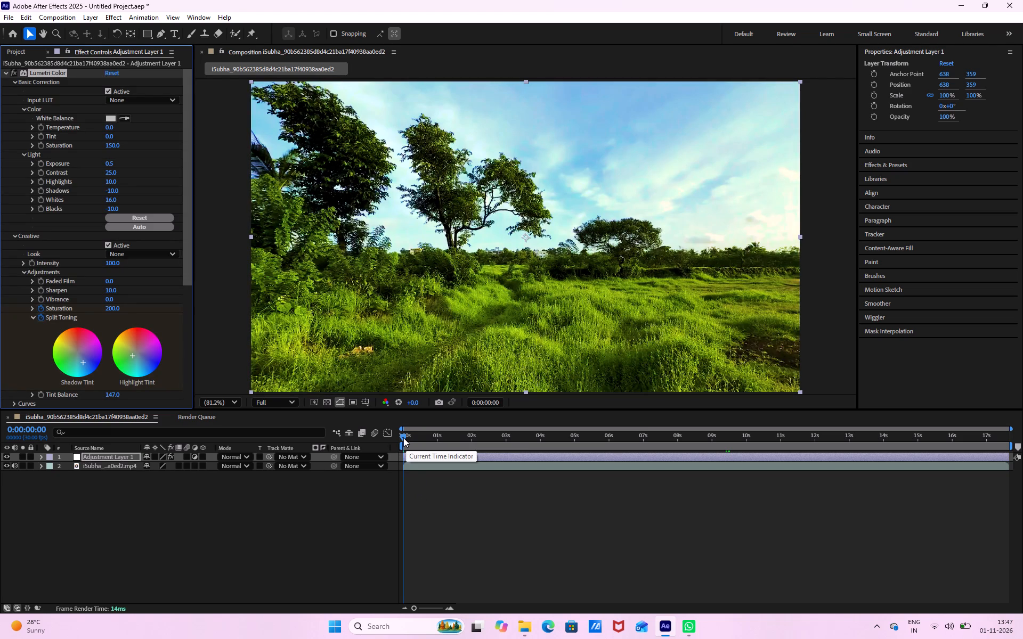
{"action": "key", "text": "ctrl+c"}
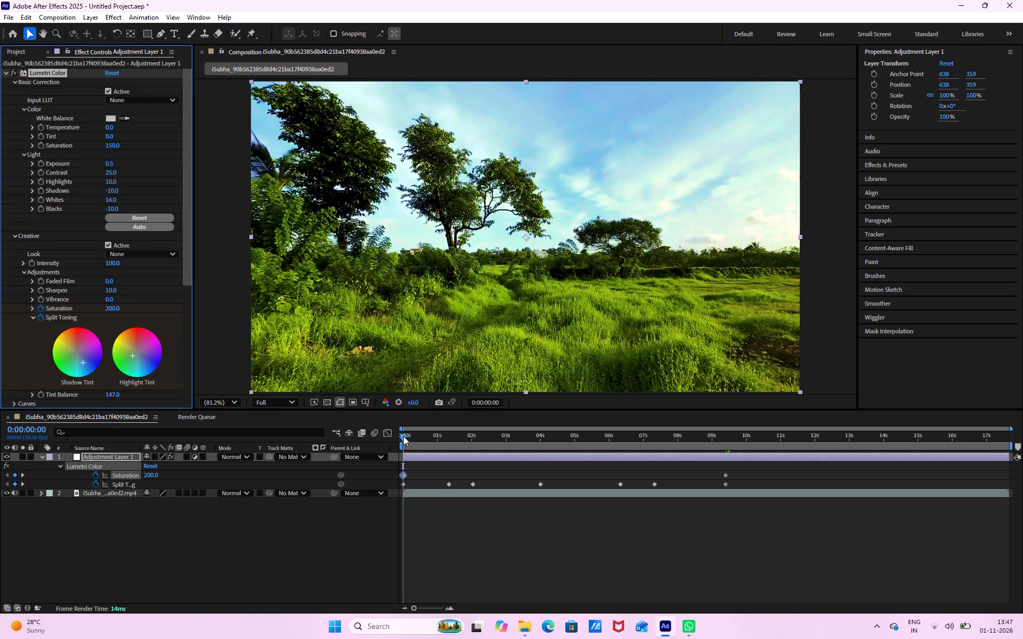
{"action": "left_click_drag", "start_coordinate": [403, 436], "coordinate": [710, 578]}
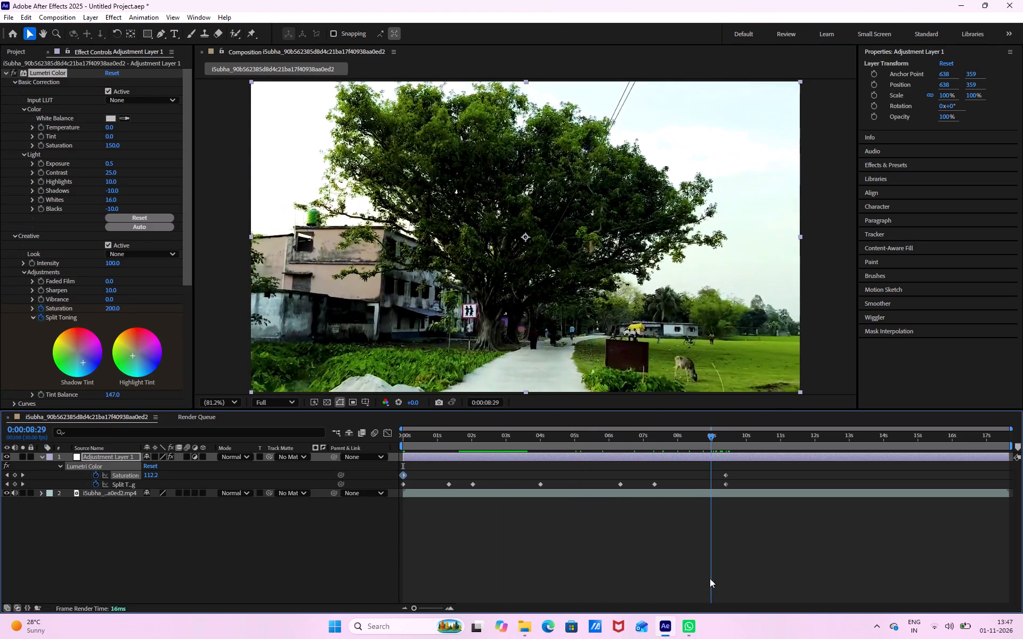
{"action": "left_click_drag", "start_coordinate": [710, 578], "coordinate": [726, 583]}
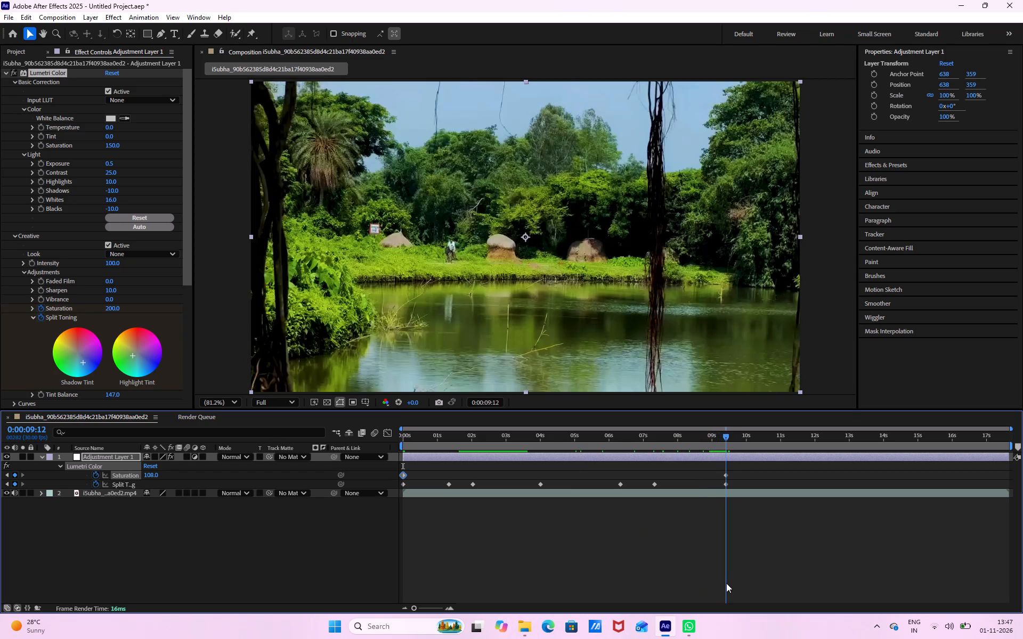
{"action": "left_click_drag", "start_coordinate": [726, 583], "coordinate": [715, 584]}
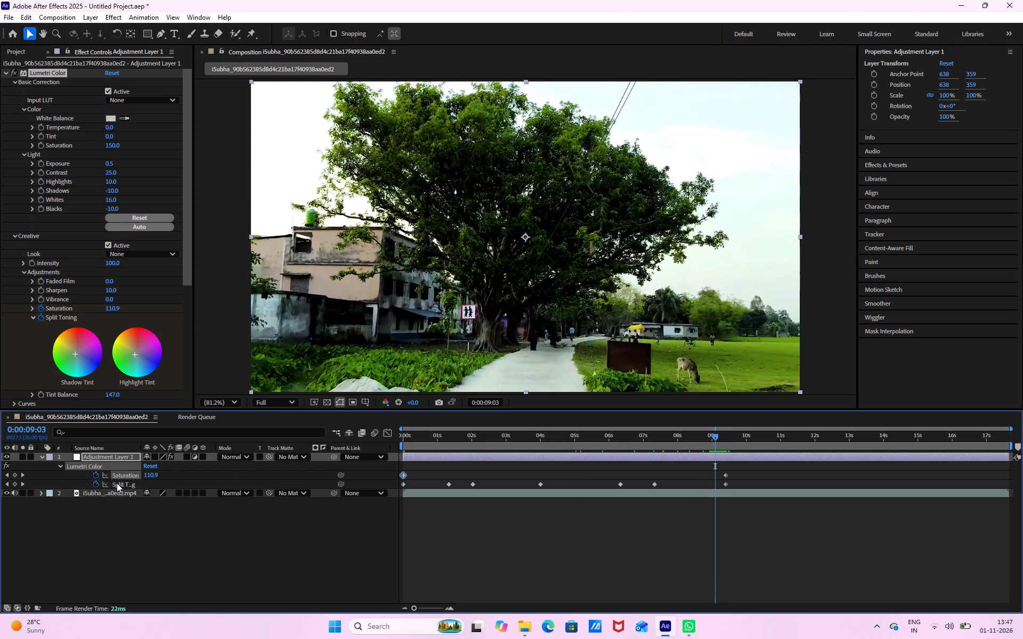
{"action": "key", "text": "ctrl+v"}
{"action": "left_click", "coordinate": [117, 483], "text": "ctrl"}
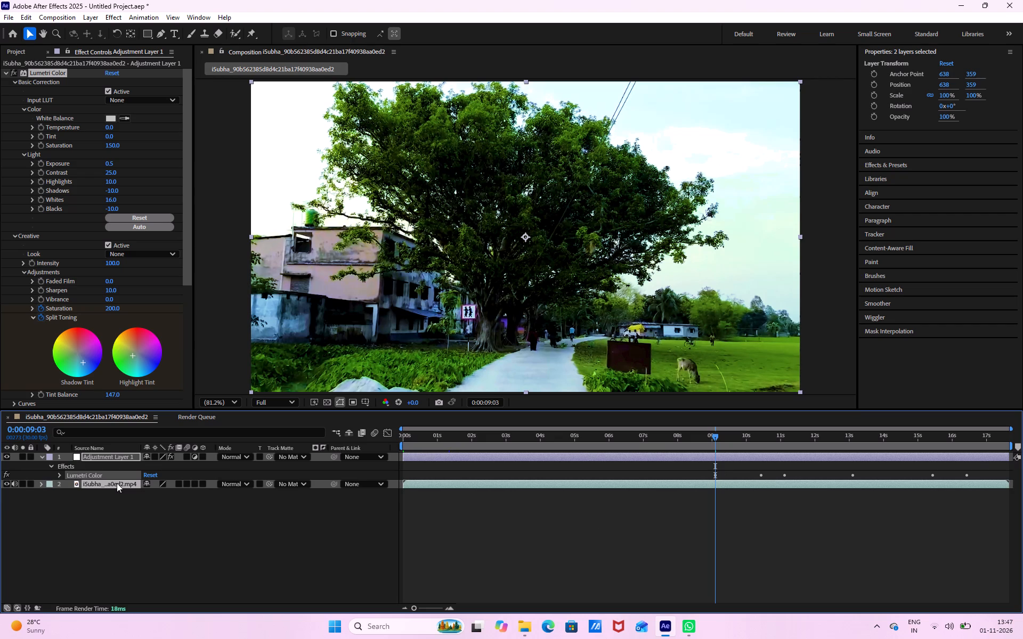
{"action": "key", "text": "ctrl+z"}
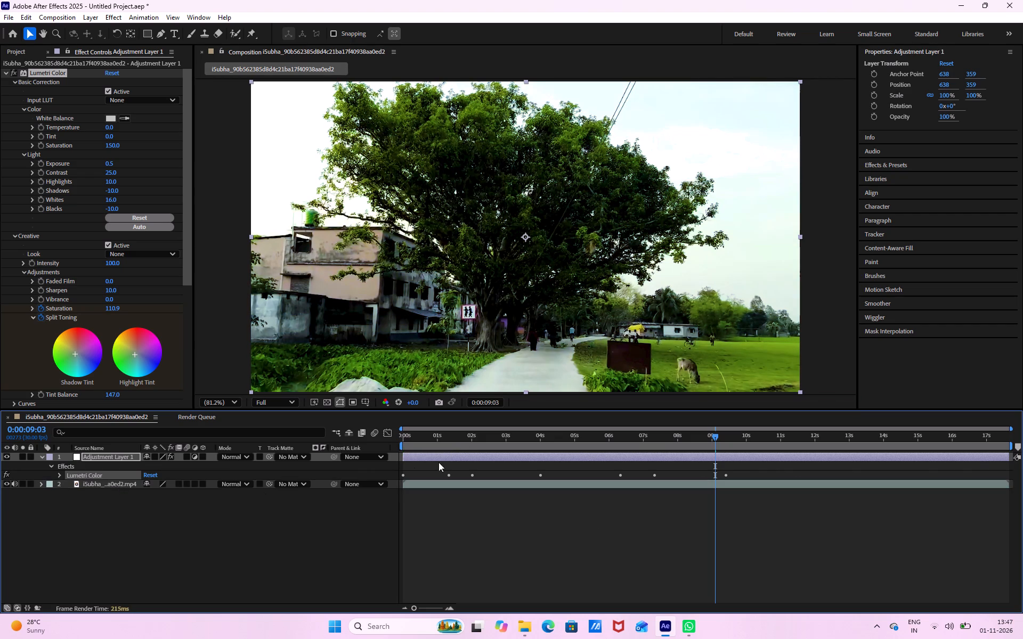
Copy the Creative Saturation keyframe of 200 from 0:00:00:00 to 0:00:09:03.
{"action": "key", "text": "u"}
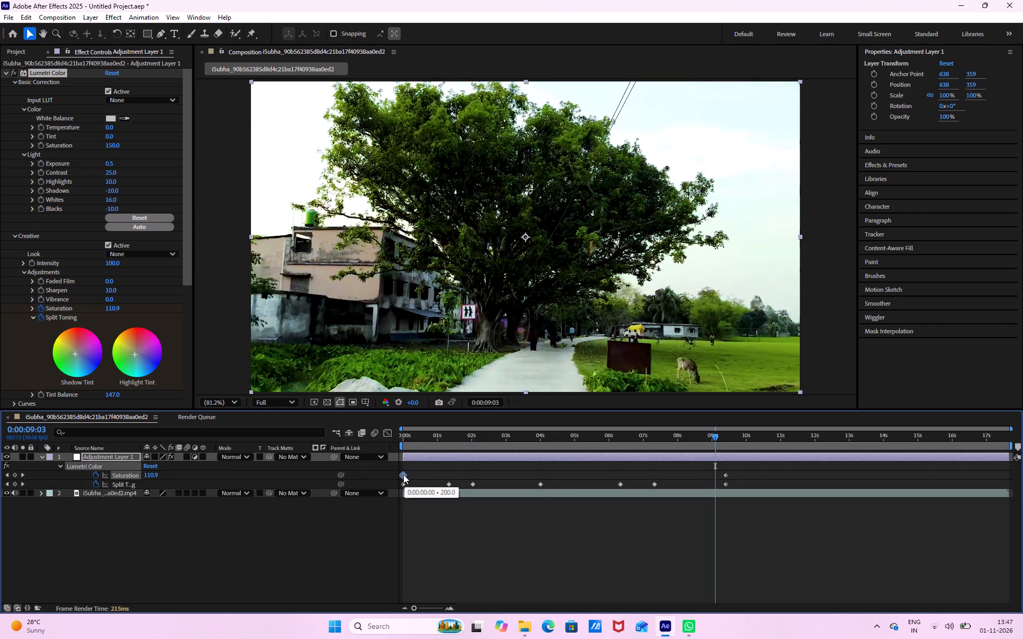
{"action": "left_click", "coordinate": [403, 474]}
{"action": "key", "text": "ctrl+c"}
{"action": "key", "text": "ctrl+v"}
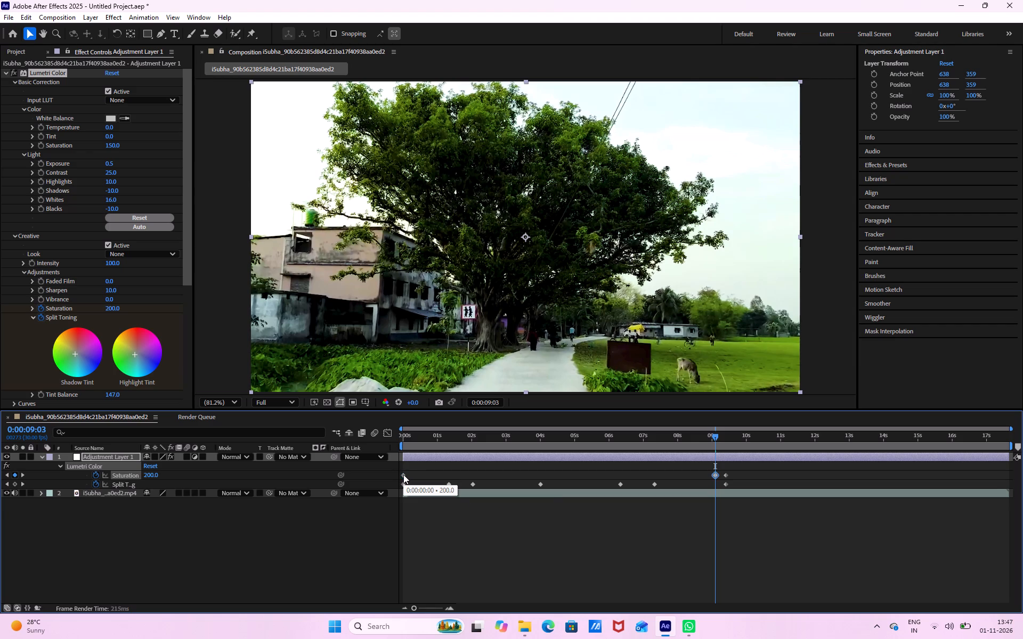
Add a Split Toning keyframe at 0:00:11:16 by shifting the Shadow Tint slightly toward orange-red.
{"action": "left_click_drag", "start_coordinate": [715, 436], "coordinate": [762, 477]}
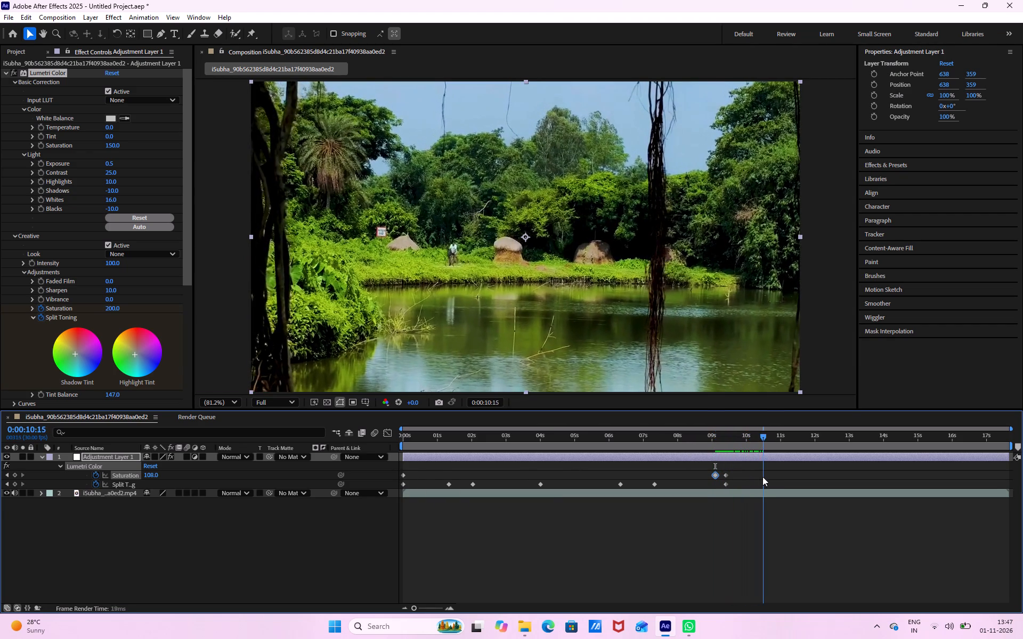
{"action": "left_click_drag", "start_coordinate": [762, 477], "coordinate": [780, 520]}
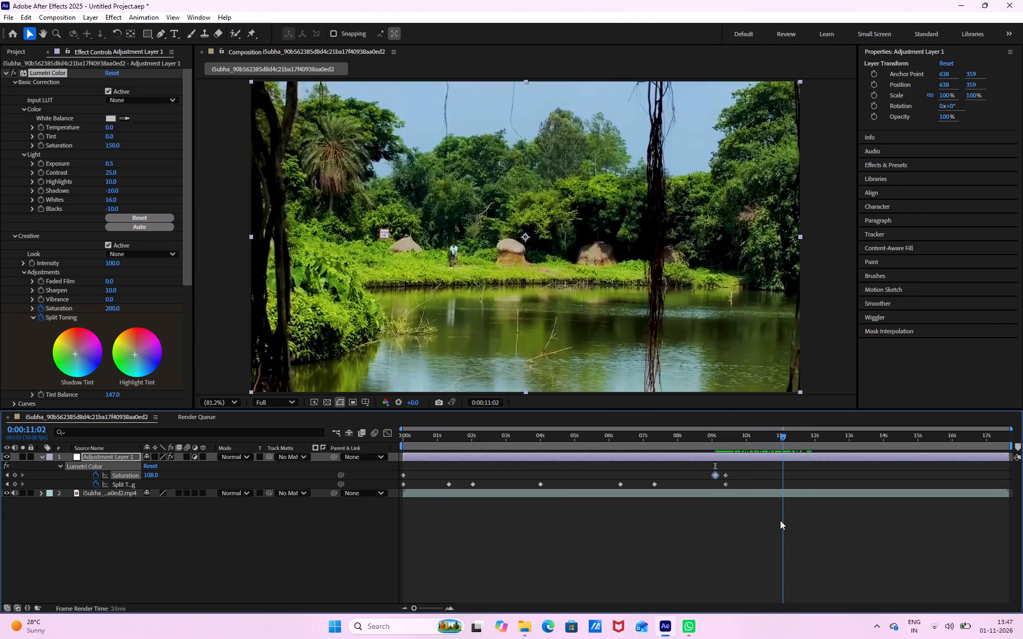
{"action": "left_click_drag", "start_coordinate": [780, 520], "coordinate": [798, 544]}
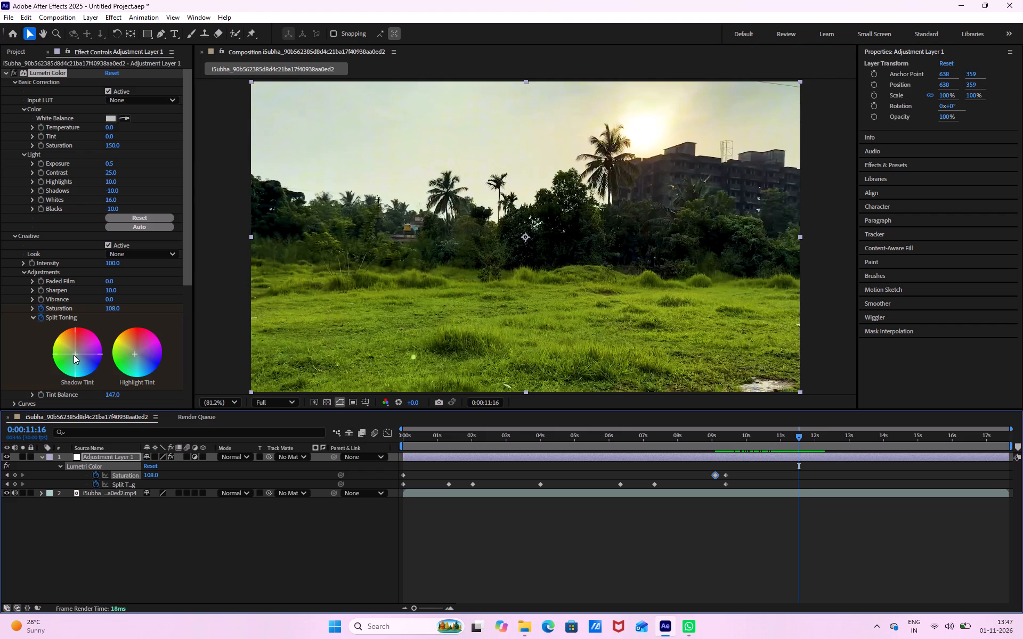
{"action": "left_click_drag", "start_coordinate": [74, 355], "coordinate": [71, 304]}
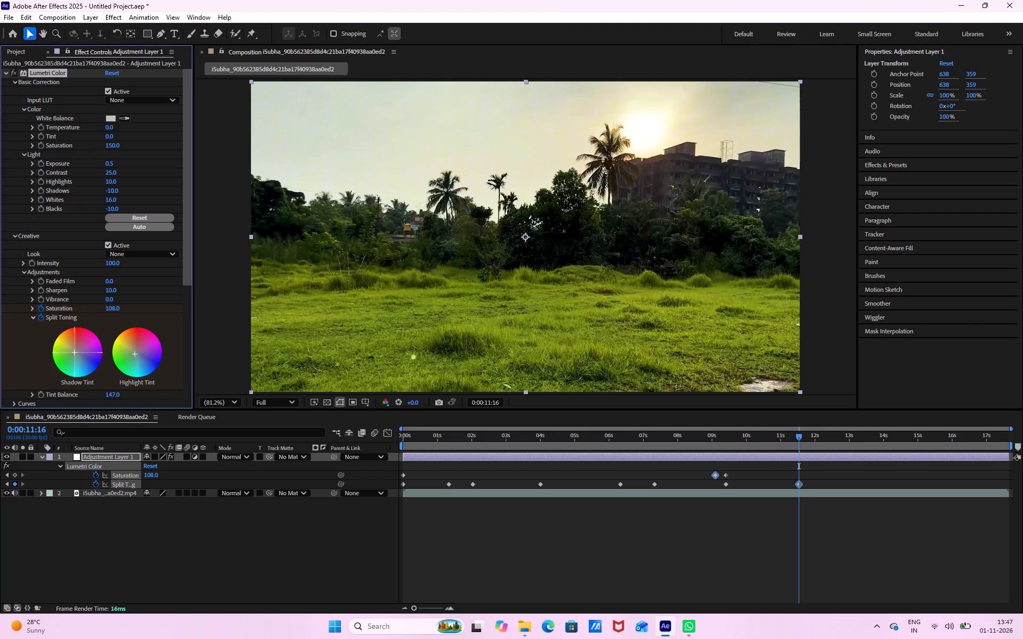
{"action": "left_click_drag", "start_coordinate": [71, 304], "coordinate": [58, 177]}
{"action": "left_click_drag", "start_coordinate": [58, 177], "coordinate": [47, 126]}
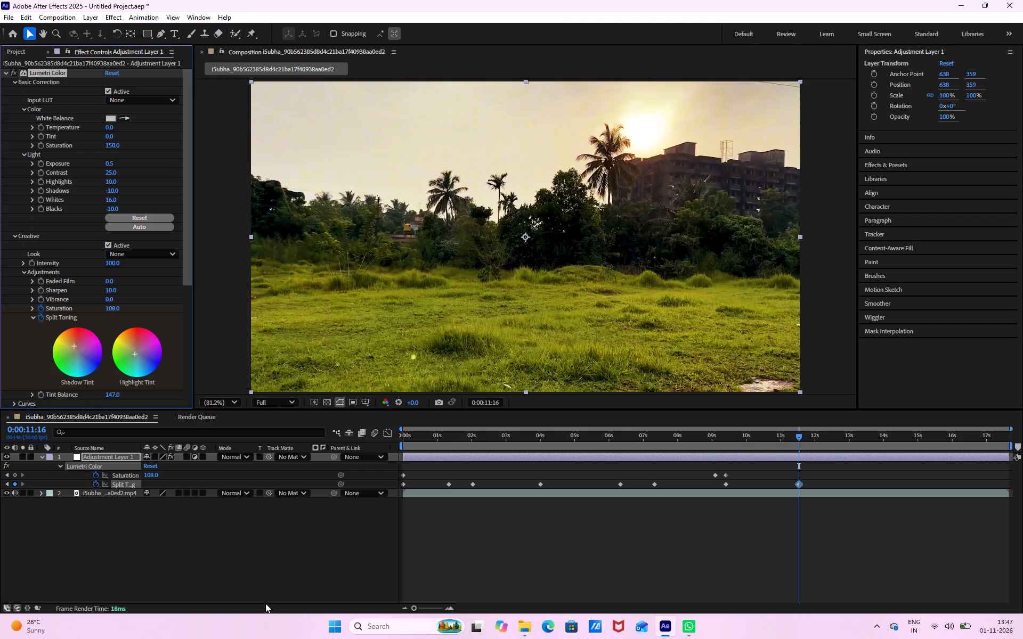
Warm the Highlight Tint at 0:00:11:16 by moving it slightly toward orange, and compare the shot with and without the adjustment layer.
{"action": "left_click_drag", "start_coordinate": [134, 351], "coordinate": [83, 343]}
{"action": "left_click_drag", "start_coordinate": [83, 343], "coordinate": [359, 509]}
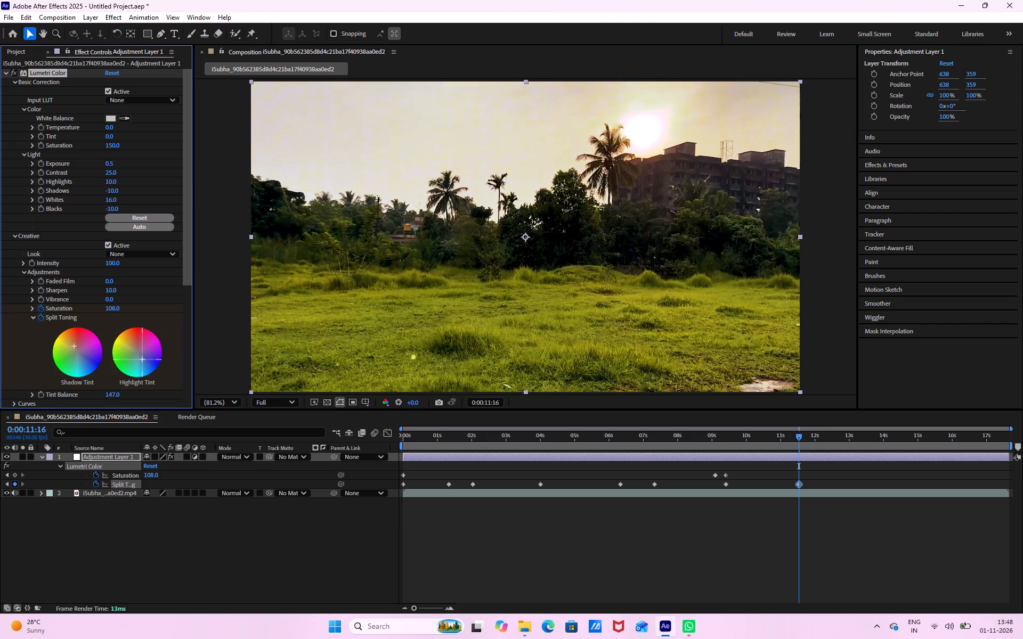
{"action": "left_click_drag", "start_coordinate": [359, 509], "coordinate": [108, 415]}
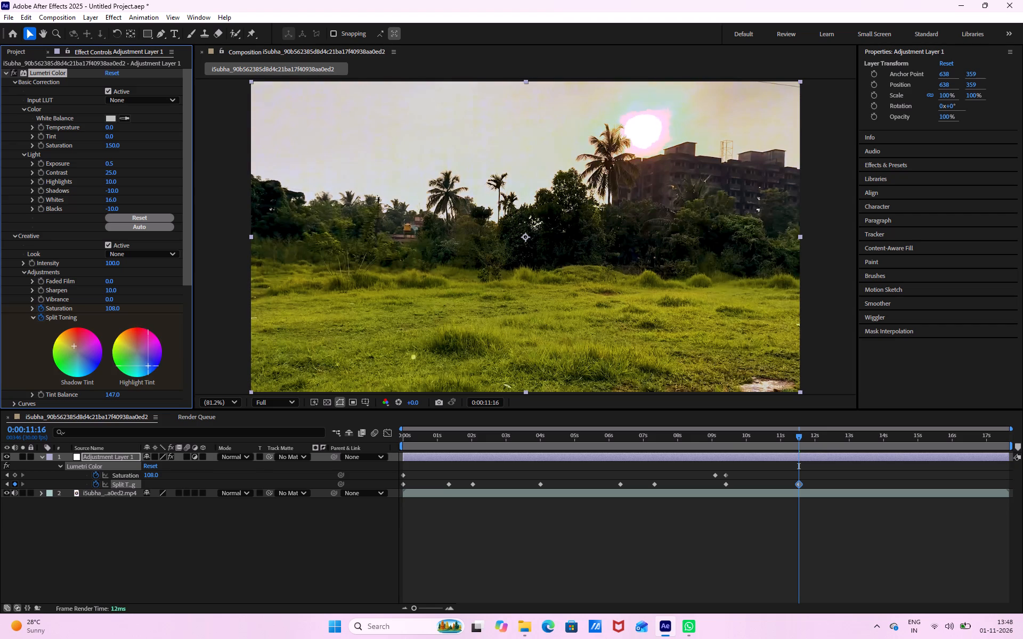
{"action": "left_click_drag", "start_coordinate": [108, 415], "coordinate": [130, 348]}
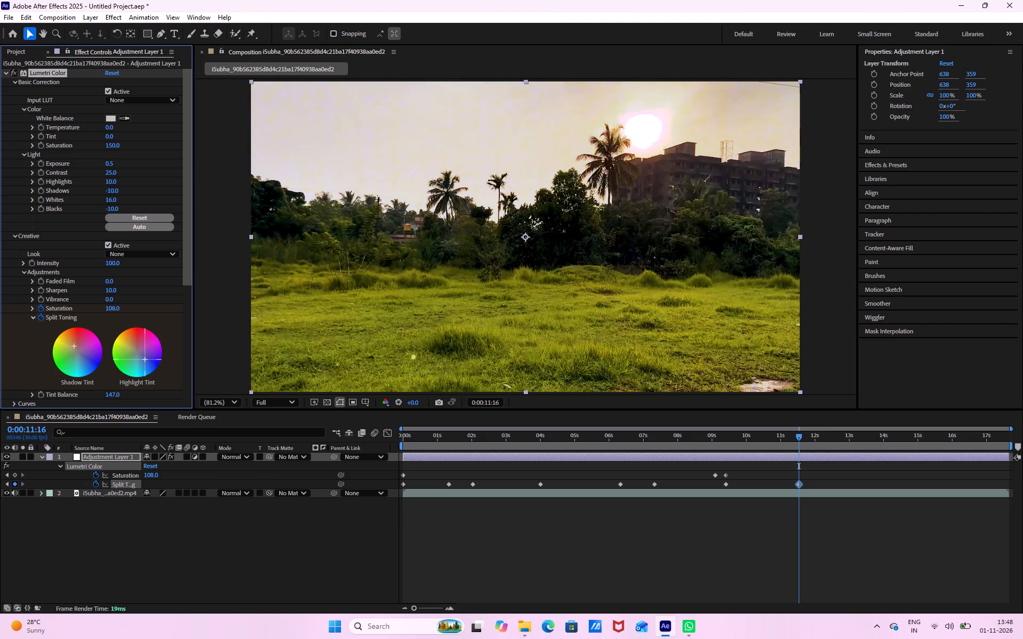
{"action": "left_click_drag", "start_coordinate": [130, 348], "coordinate": [90, 297]}
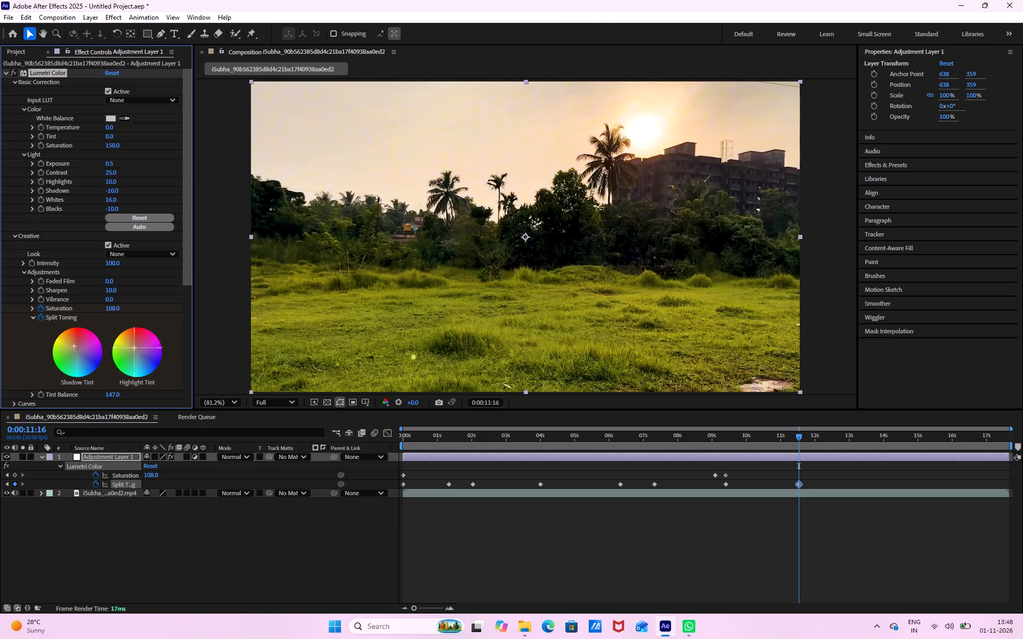
{"action": "left_click_drag", "start_coordinate": [90, 297], "coordinate": [58, 214]}
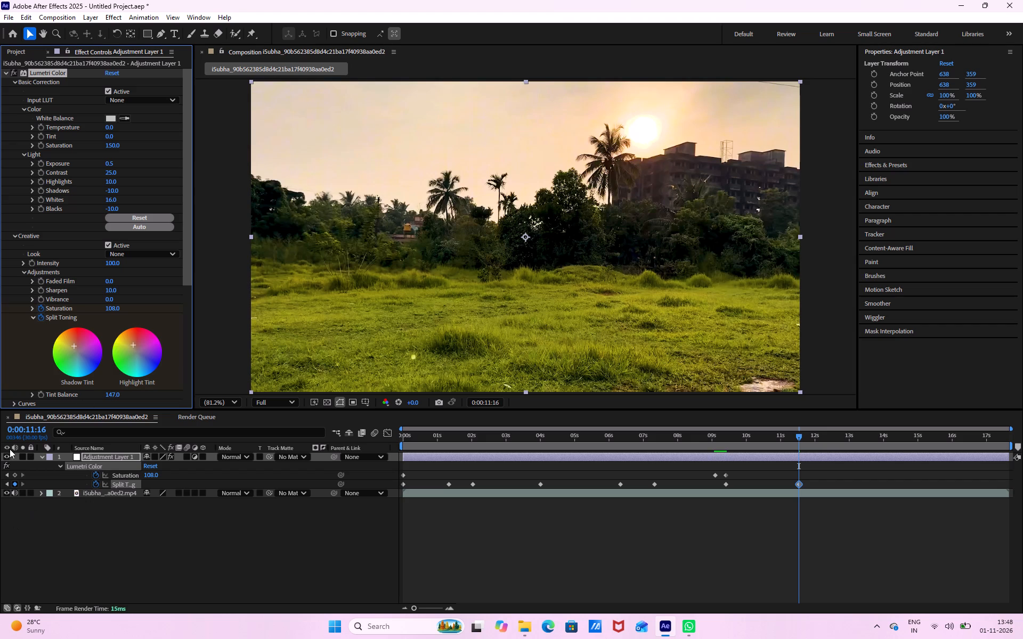
{"action": "left_click", "coordinate": [6, 457]}
{"action": "left_click", "coordinate": [6, 457]}
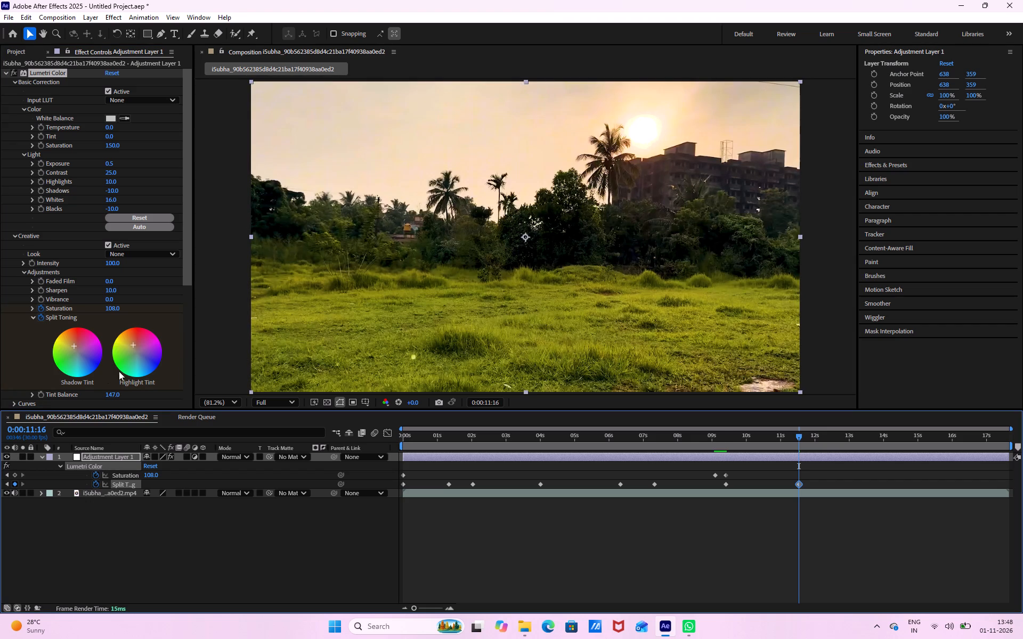
Refine the Highlight Tint at 0:00:11:16, settling it slightly toward yellow-orange.
{"action": "left_click_drag", "start_coordinate": [133, 345], "coordinate": [114, 353]}
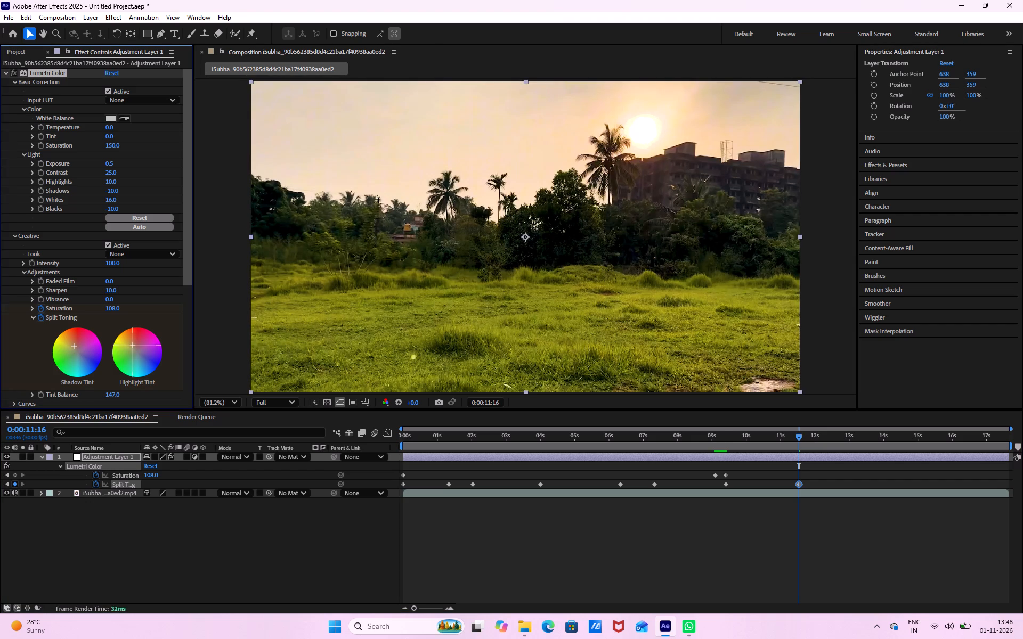
{"action": "left_click_drag", "start_coordinate": [114, 353], "coordinate": [719, 340]}
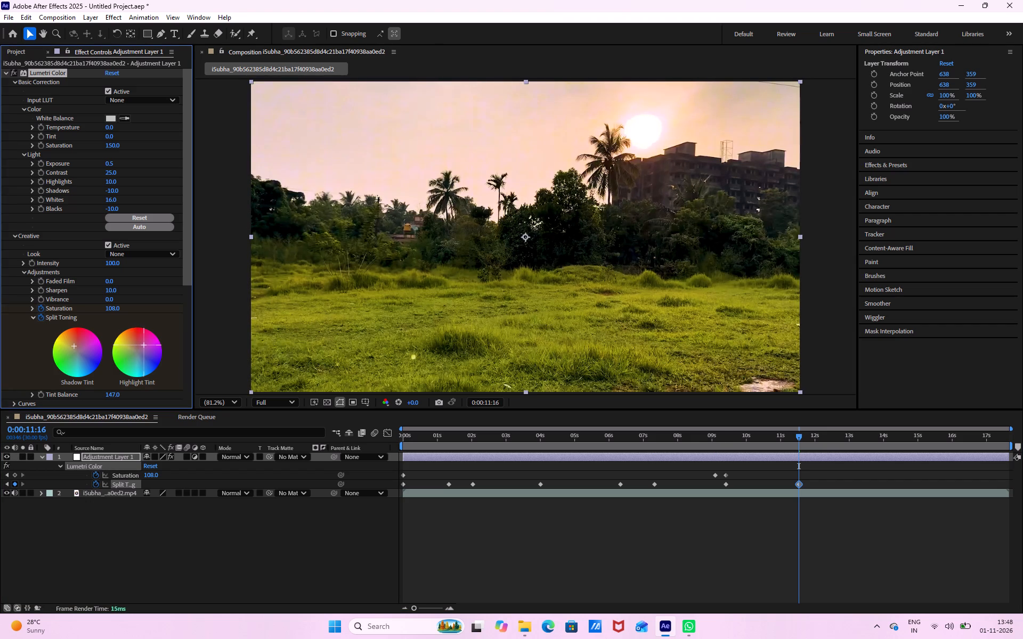
{"action": "left_click_drag", "start_coordinate": [719, 340], "coordinate": [685, 21]}
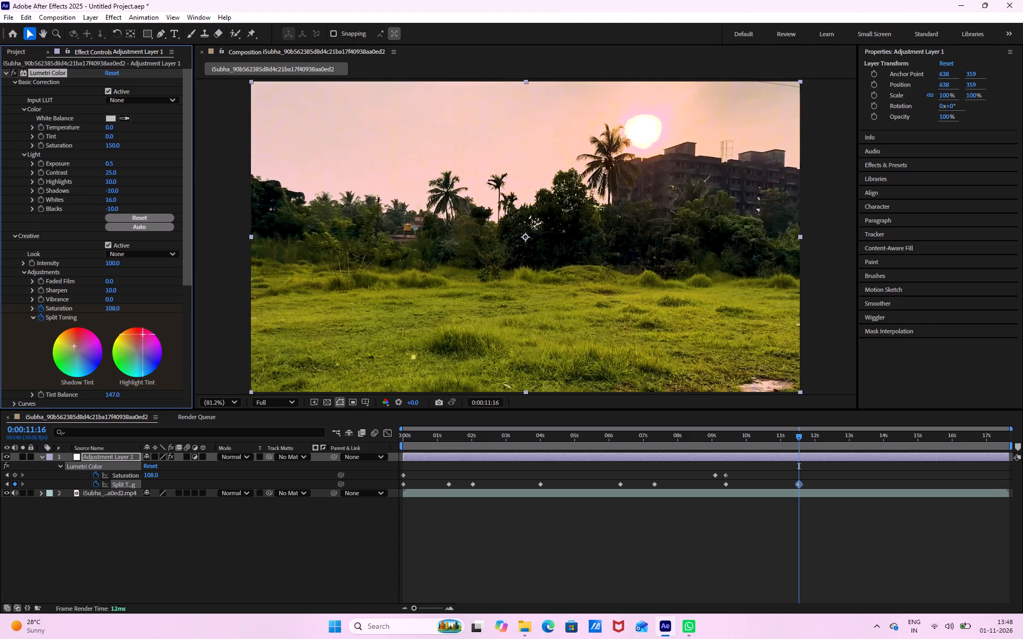
{"action": "left_click_drag", "start_coordinate": [685, 21], "coordinate": [133, 348]}
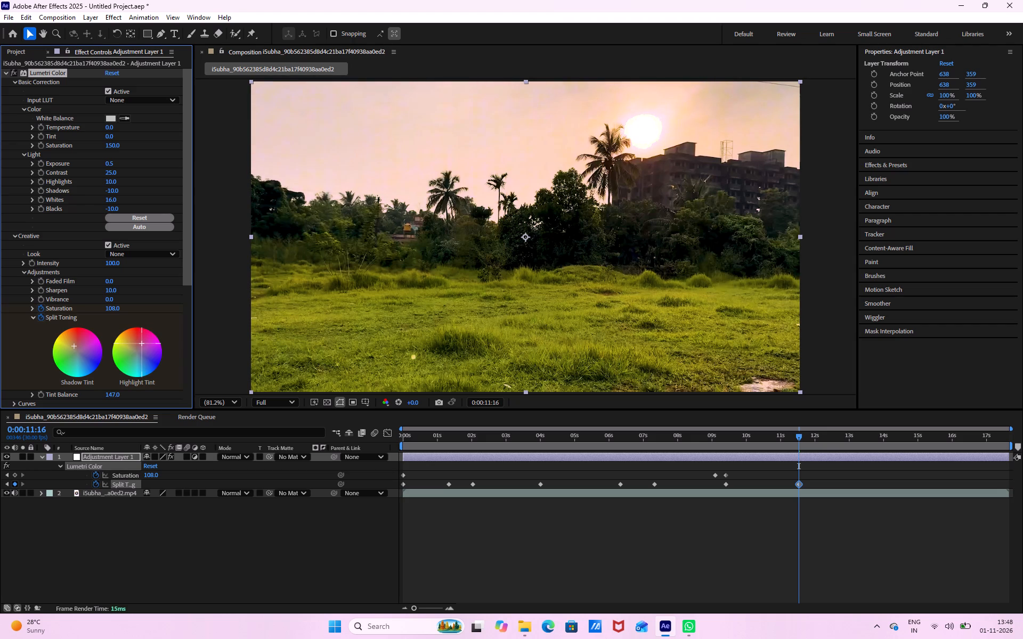
{"action": "left_click_drag", "start_coordinate": [133, 348], "coordinate": [16, 346]}
{"action": "left_click_drag", "start_coordinate": [16, 346], "coordinate": [44, 337]}
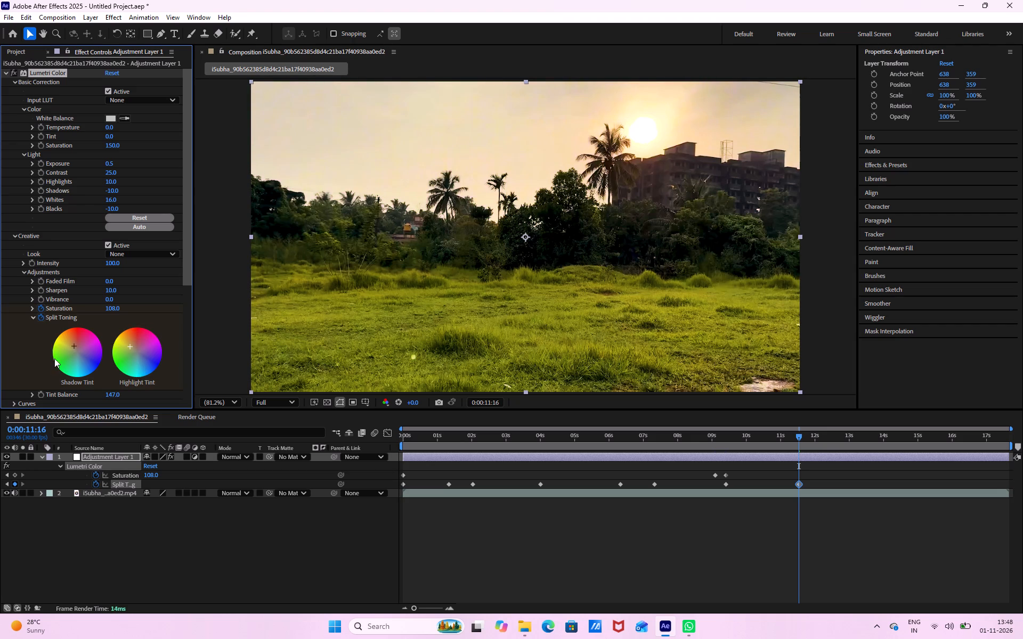
Push the Shadow Tint at 0:00:11:16 further toward red for a warmer sunset look.
{"action": "left_click_drag", "start_coordinate": [74, 345], "coordinate": [95, 271]}
{"action": "left_click_drag", "start_coordinate": [95, 271], "coordinate": [190, 147]}
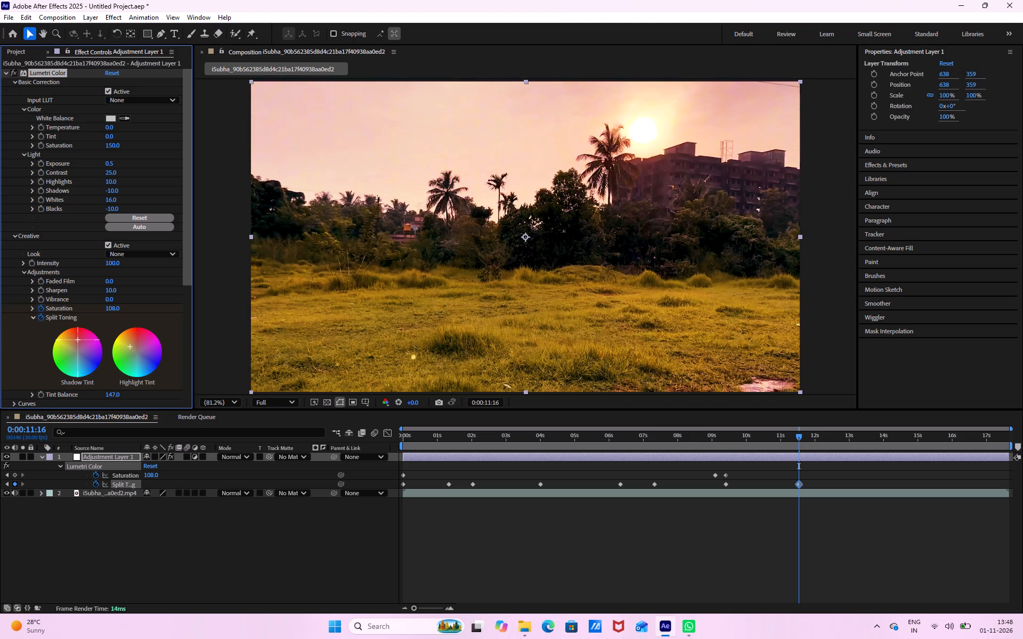
{"action": "left_click_drag", "start_coordinate": [190, 147], "coordinate": [165, 184]}
{"action": "left_click_drag", "start_coordinate": [165, 184], "coordinate": [149, 201]}
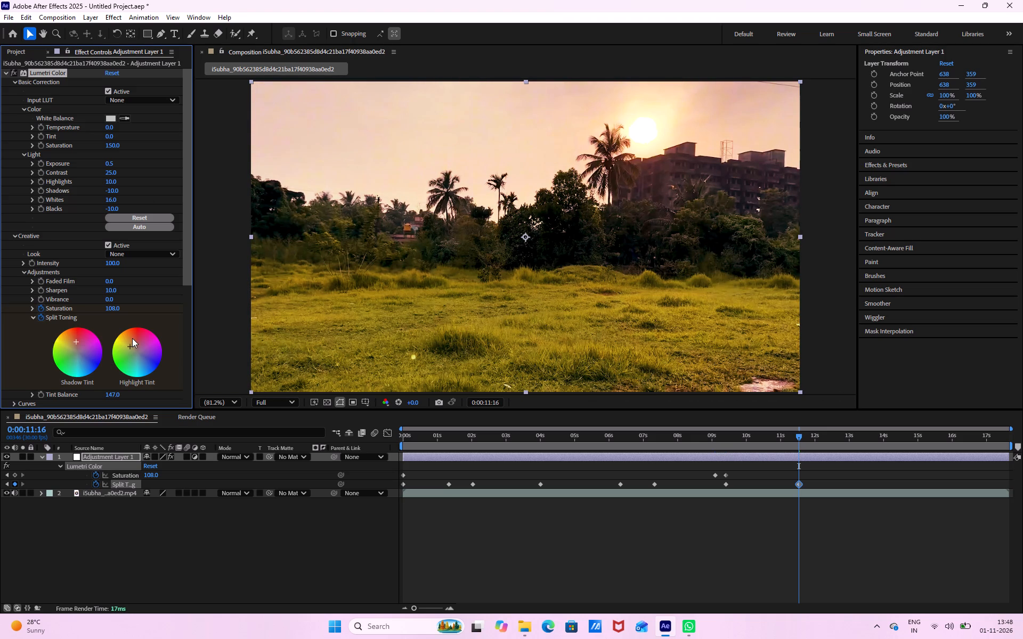
Shift the Highlight Tint at 0:00:11:16 further from center toward yellow-orange.
{"action": "left_click_drag", "start_coordinate": [132, 346], "coordinate": [105, 315]}
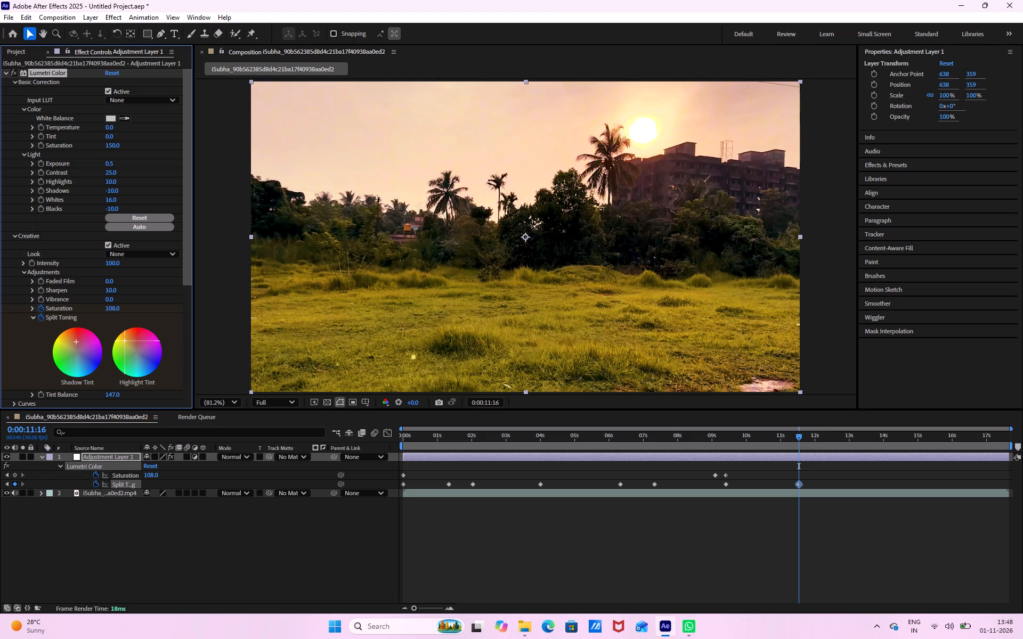
{"action": "left_click_drag", "start_coordinate": [105, 315], "coordinate": [105, 314]}
Scrub through the graded shots from about 0:00:11:05 to the end of the video, returning to the first frame.
{"action": "left_click_drag", "start_coordinate": [798, 438], "coordinate": [800, 438]}
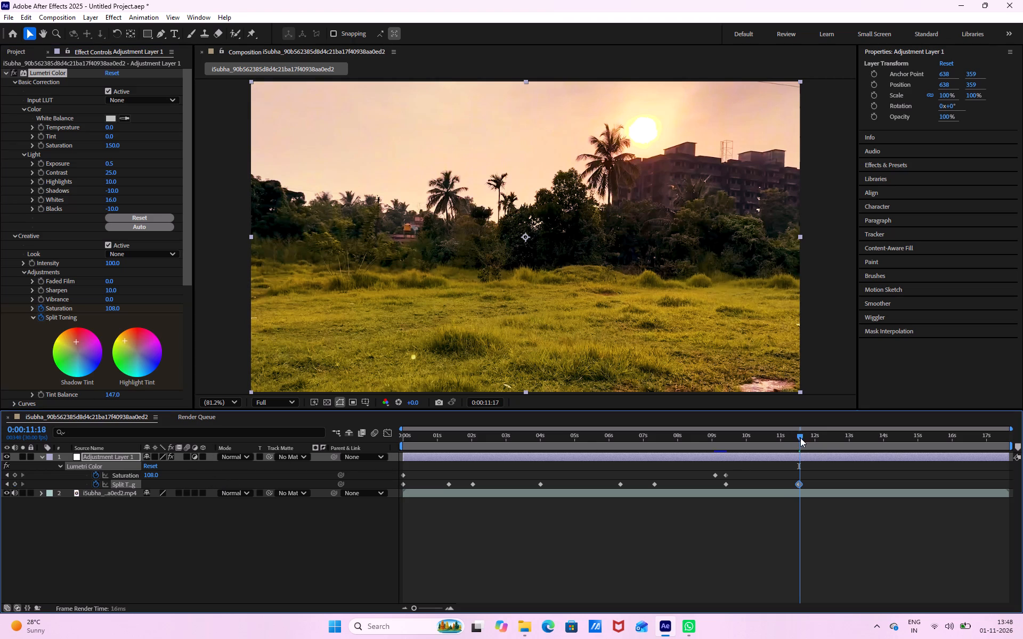
{"action": "left_click_drag", "start_coordinate": [800, 438], "coordinate": [791, 469]}
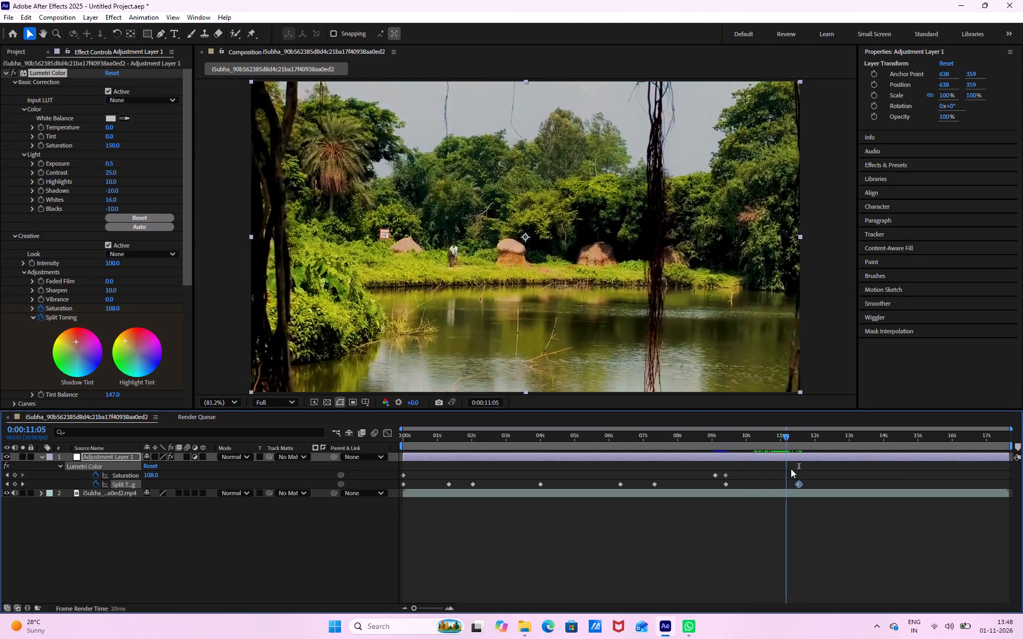
{"action": "left_click_drag", "start_coordinate": [791, 469], "coordinate": [868, 484]}
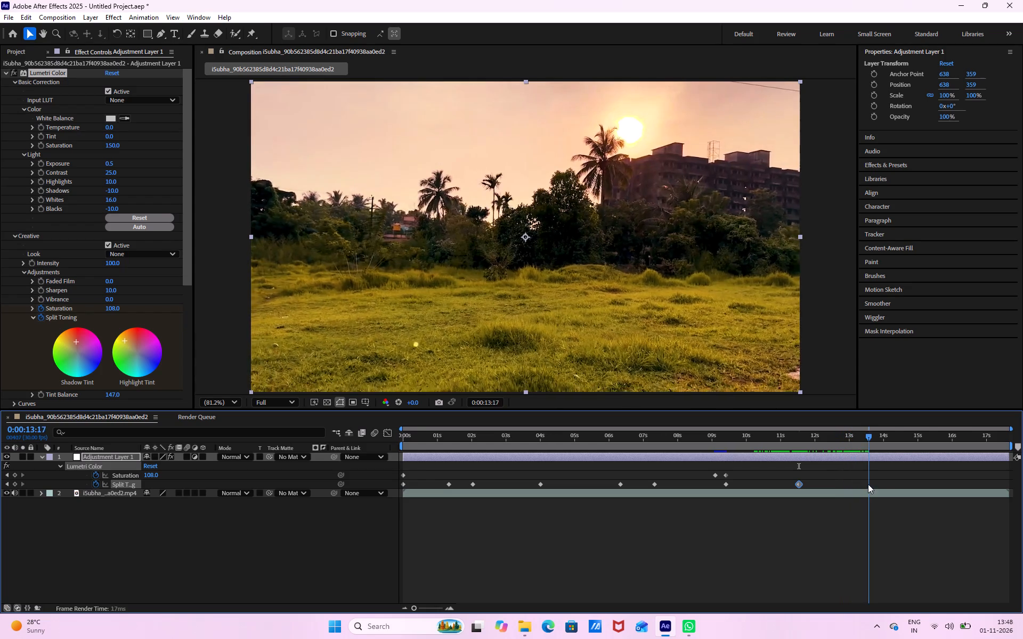
{"action": "left_click_drag", "start_coordinate": [868, 484], "coordinate": [897, 491]}
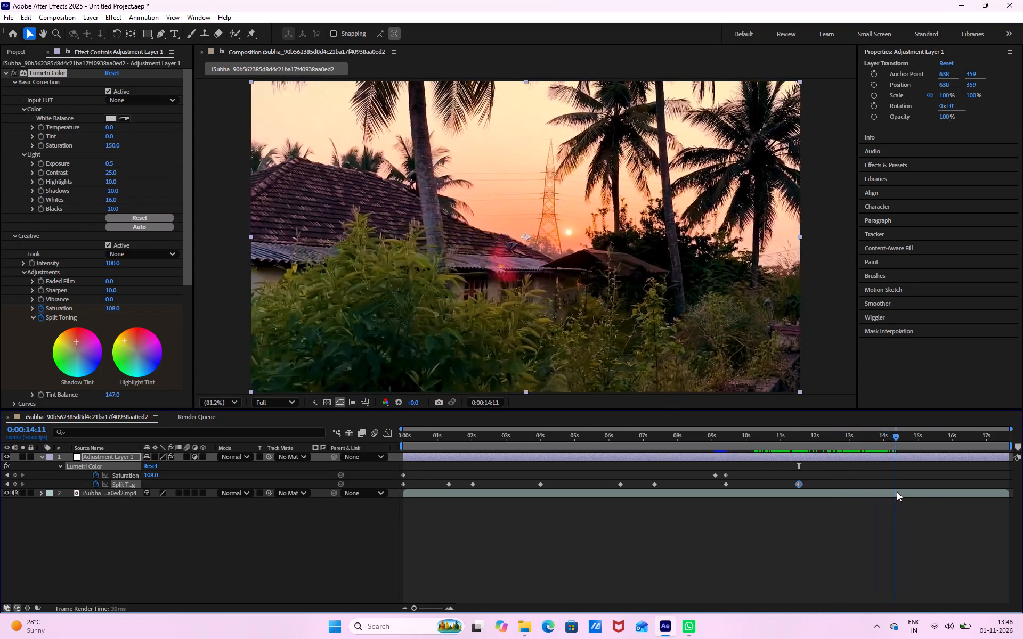
{"action": "left_click_drag", "start_coordinate": [897, 491], "coordinate": [1022, 506]}
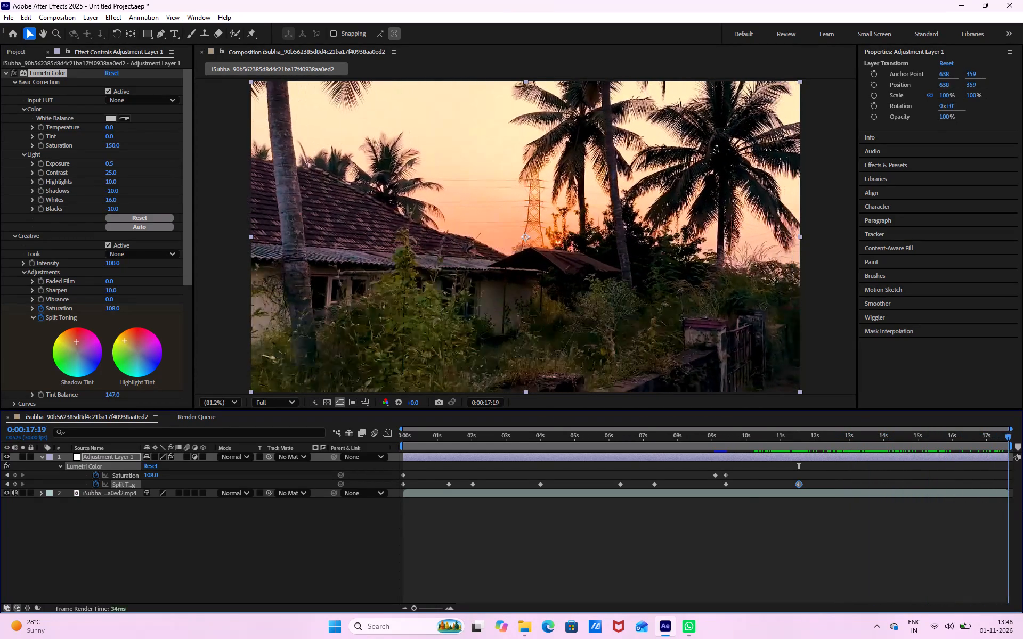
{"action": "left_click_drag", "start_coordinate": [1022, 506], "coordinate": [14, 448]}
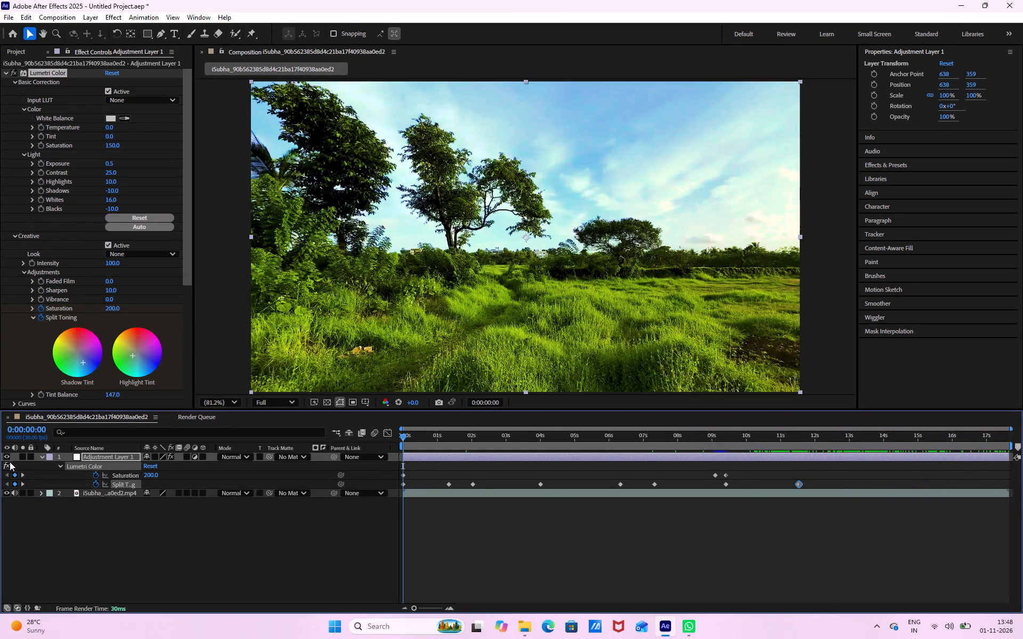
Play the video from the start with the adjustment layer hidden, and again with it shown, to compare the grade.
{"action": "left_click", "coordinate": [9, 459]}
{"action": "key", "text": "space"}
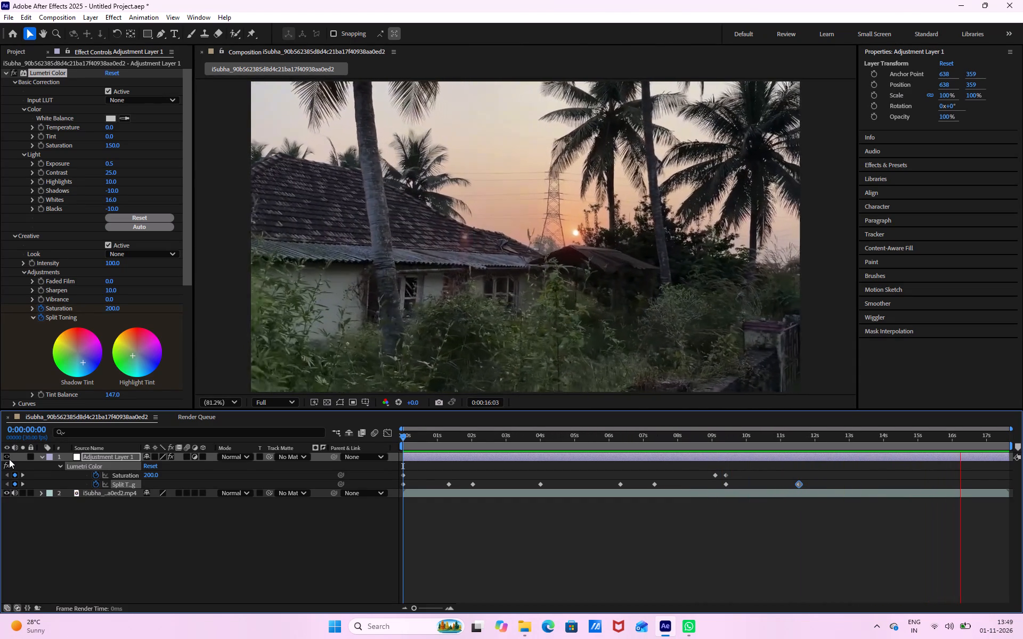
{"action": "key", "text": "space"}
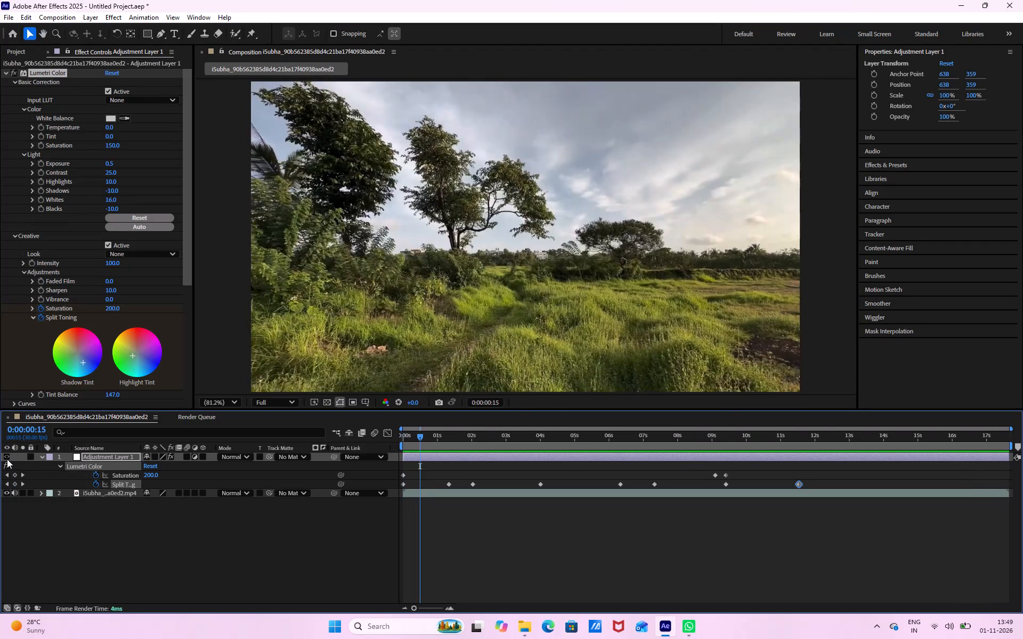
{"action": "left_click", "coordinate": [7, 452]}
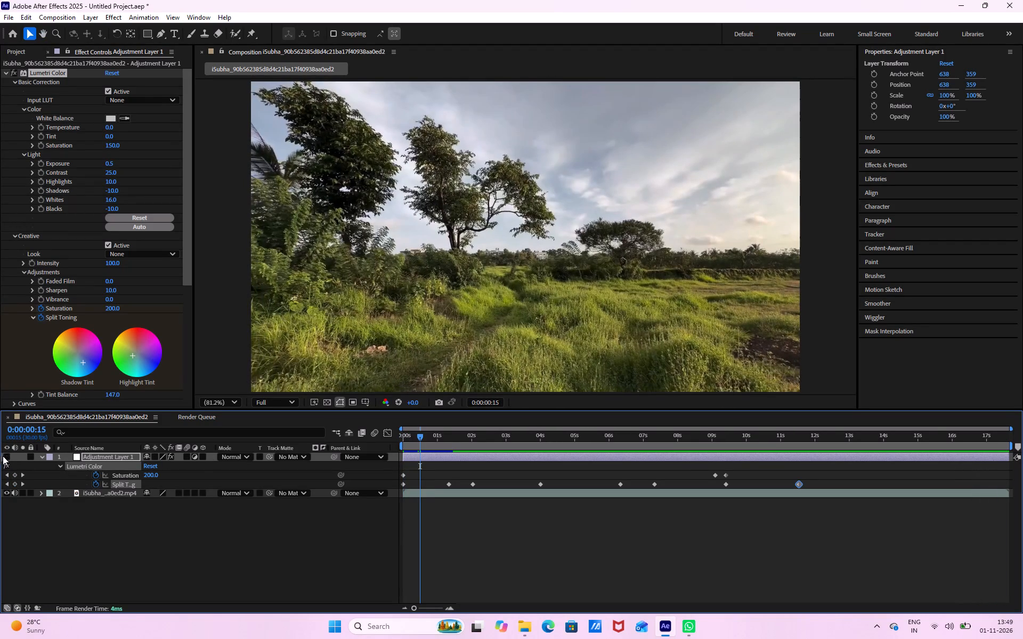
{"action": "left_click", "coordinate": [6, 456]}
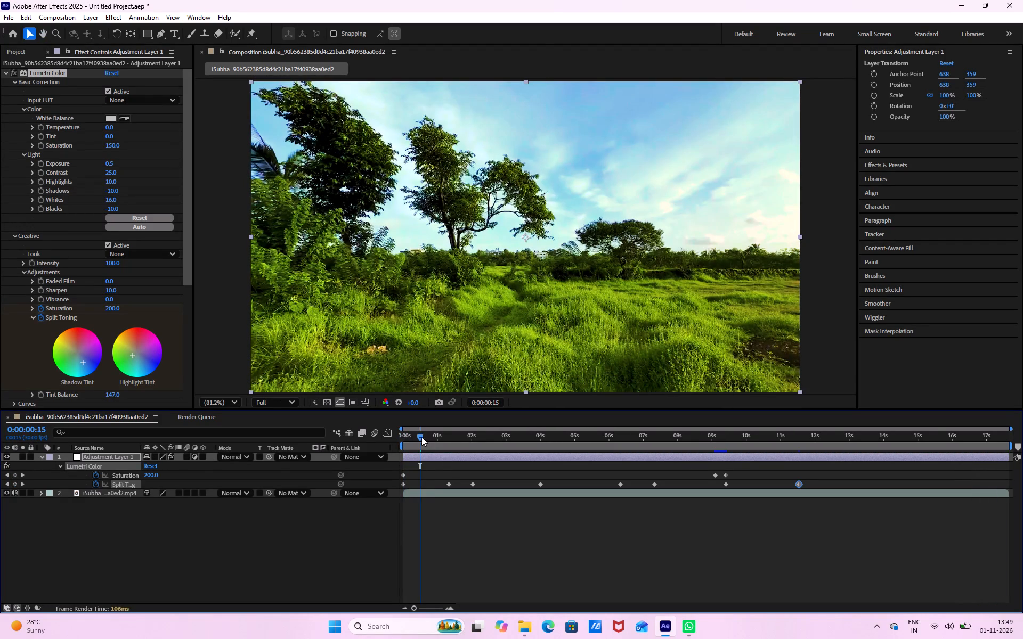
{"action": "left_click_drag", "start_coordinate": [421, 437], "coordinate": [294, 471]}
{"action": "key", "text": "space"}
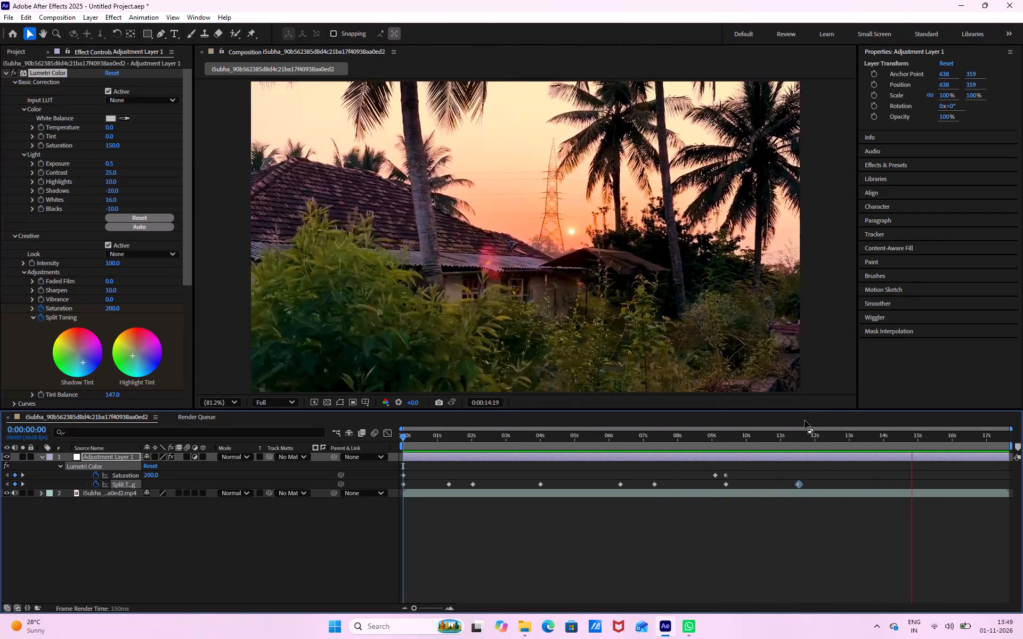
{"action": "key", "text": "space"}
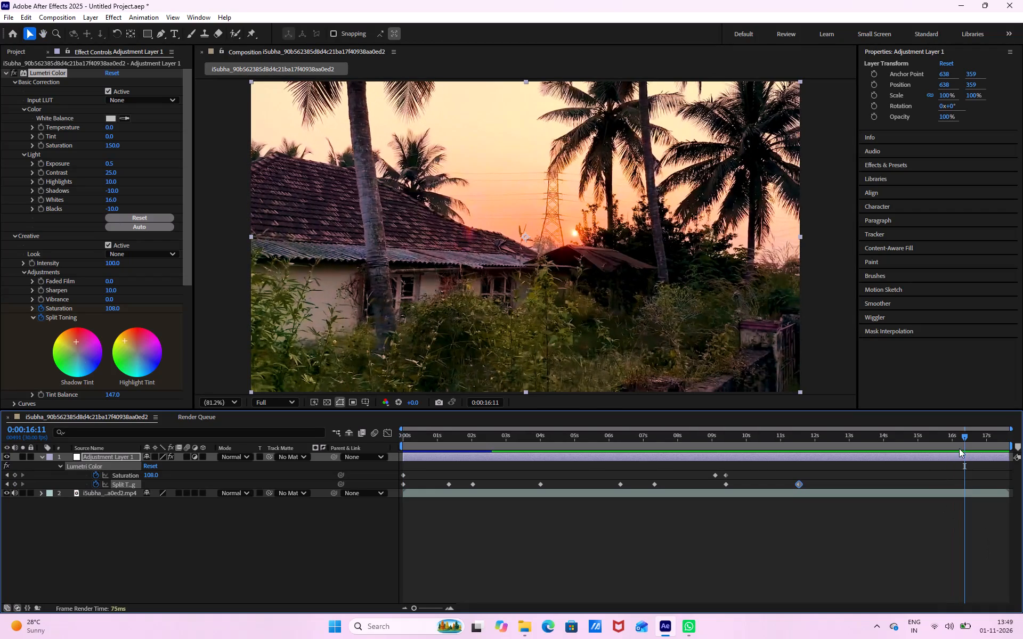
At 0:00:02:03, add one upper and one lower control point to the master RGB curve in Lumetri Color.
{"action": "left_click_drag", "start_coordinate": [964, 439], "coordinate": [492, 526]}
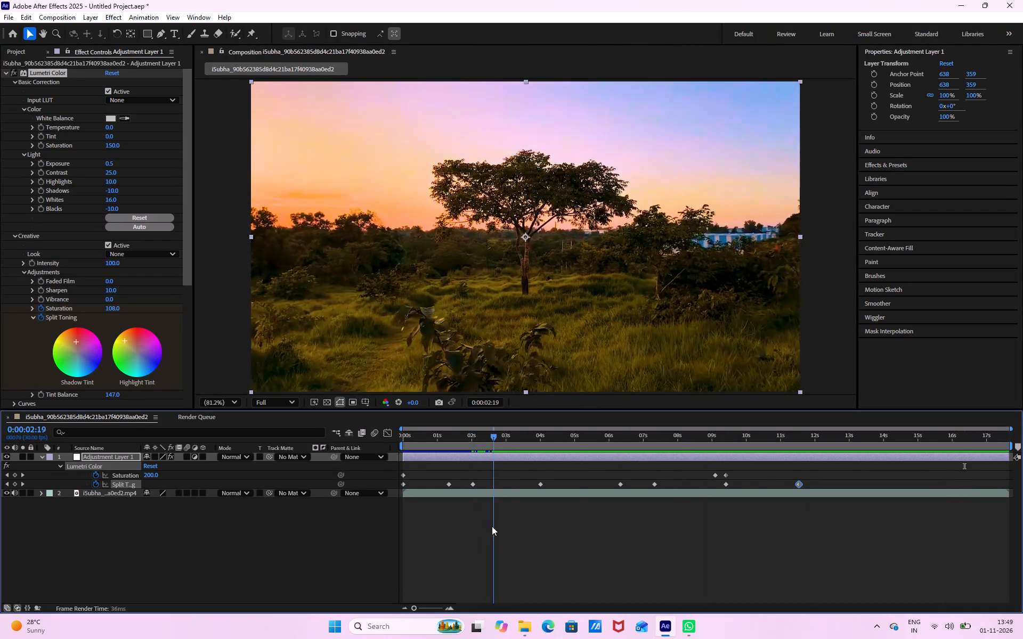
{"action": "left_click_drag", "start_coordinate": [492, 526], "coordinate": [475, 522]}
{"action": "scroll", "coordinate": [34, 326], "scroll_direction": "down", "scroll_amount": 5}
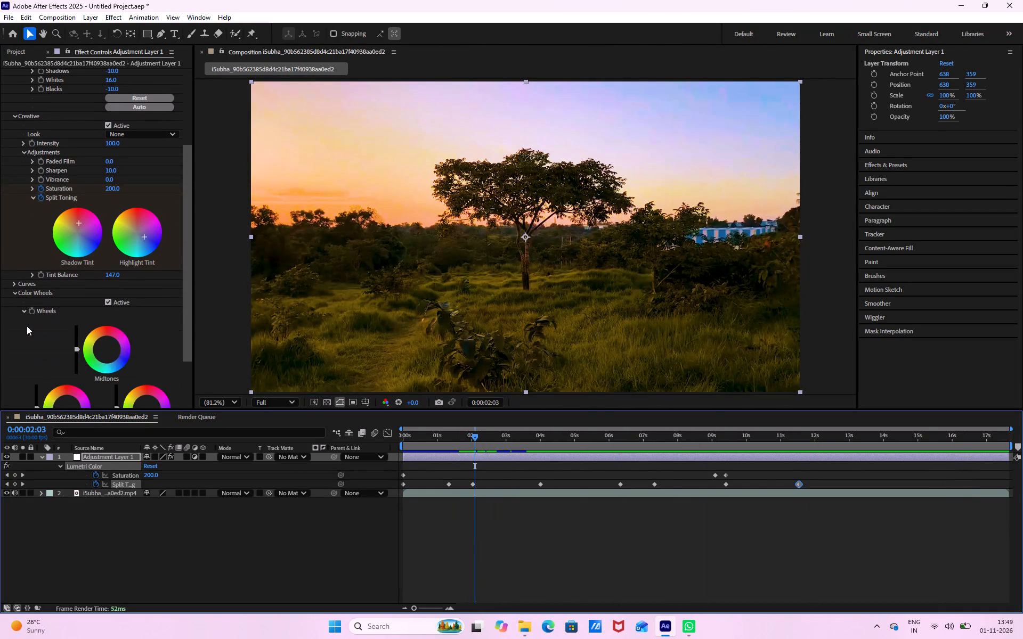
{"action": "left_click", "coordinate": [12, 283]}
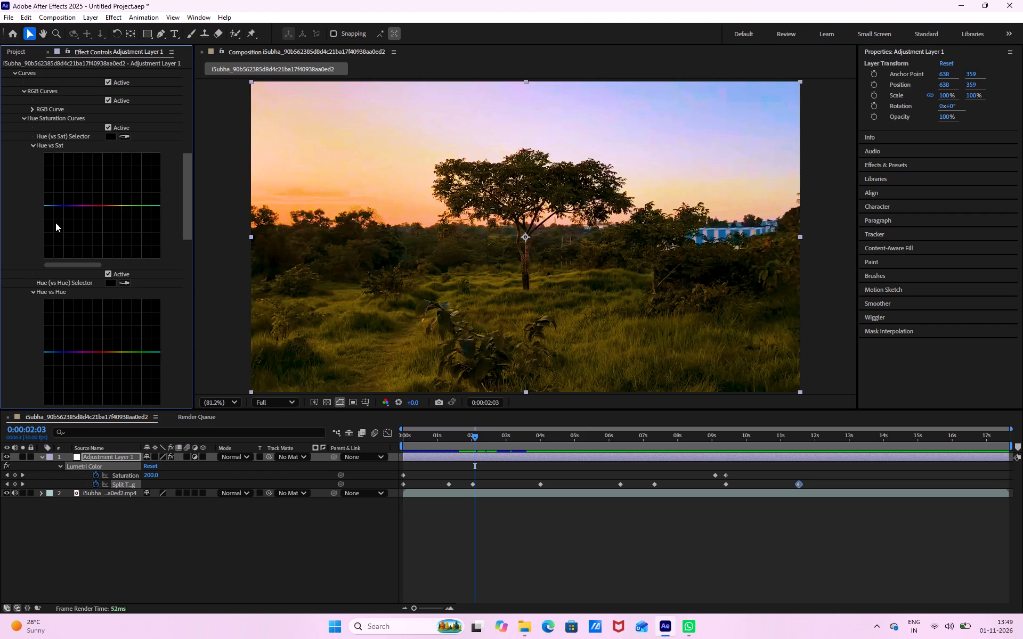
{"action": "left_click", "coordinate": [28, 89]}
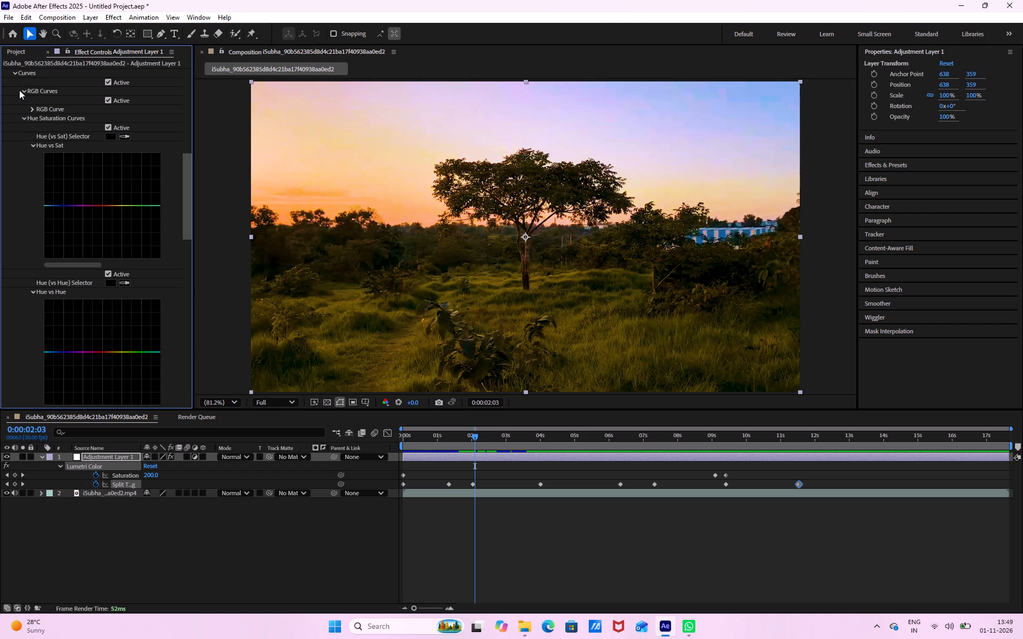
{"action": "left_click", "coordinate": [19, 90]}
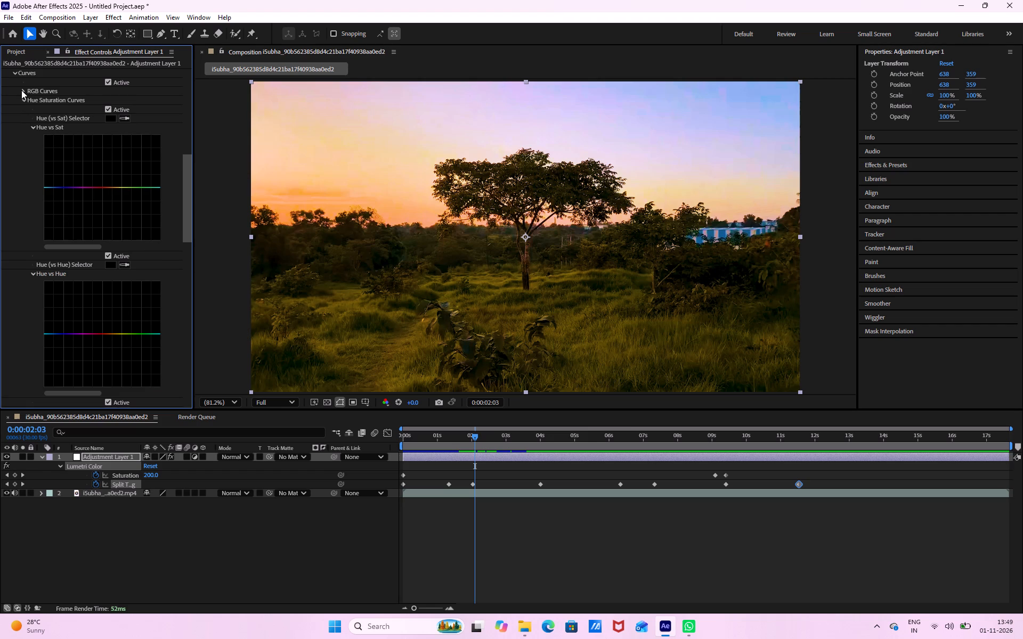
{"action": "left_click", "coordinate": [21, 90]}
{"action": "scroll", "coordinate": [71, 186], "scroll_direction": "up", "scroll_amount": 4}
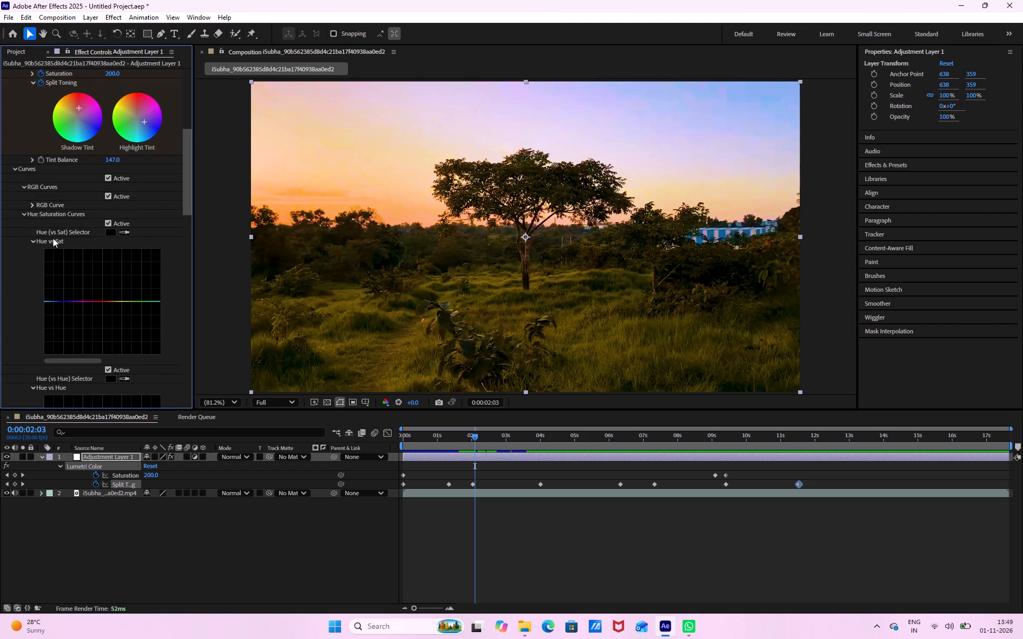
{"action": "left_click", "coordinate": [33, 205]}
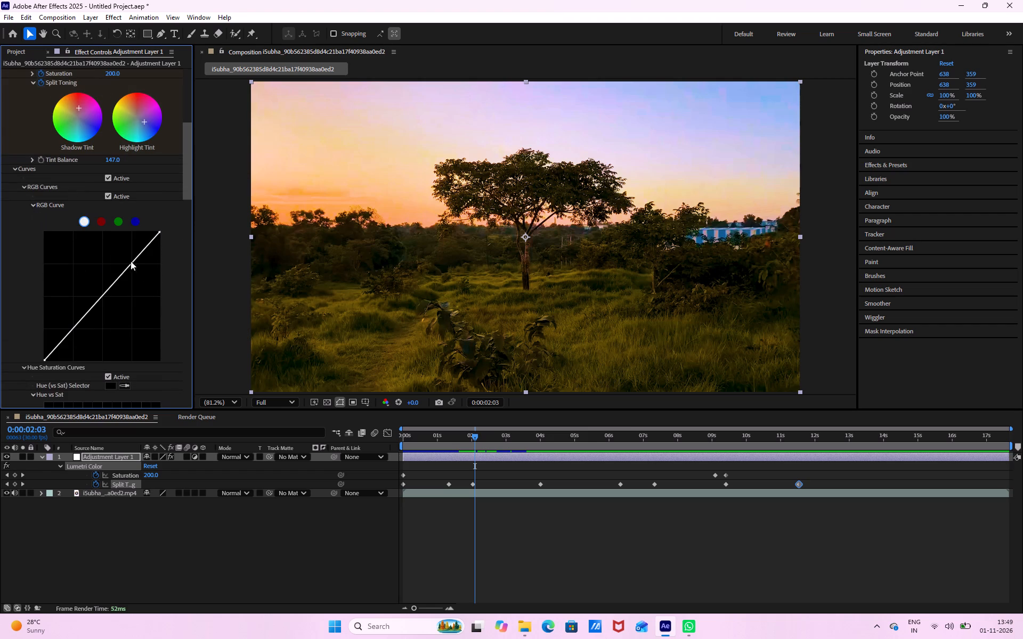
{"action": "left_click", "coordinate": [131, 264]}
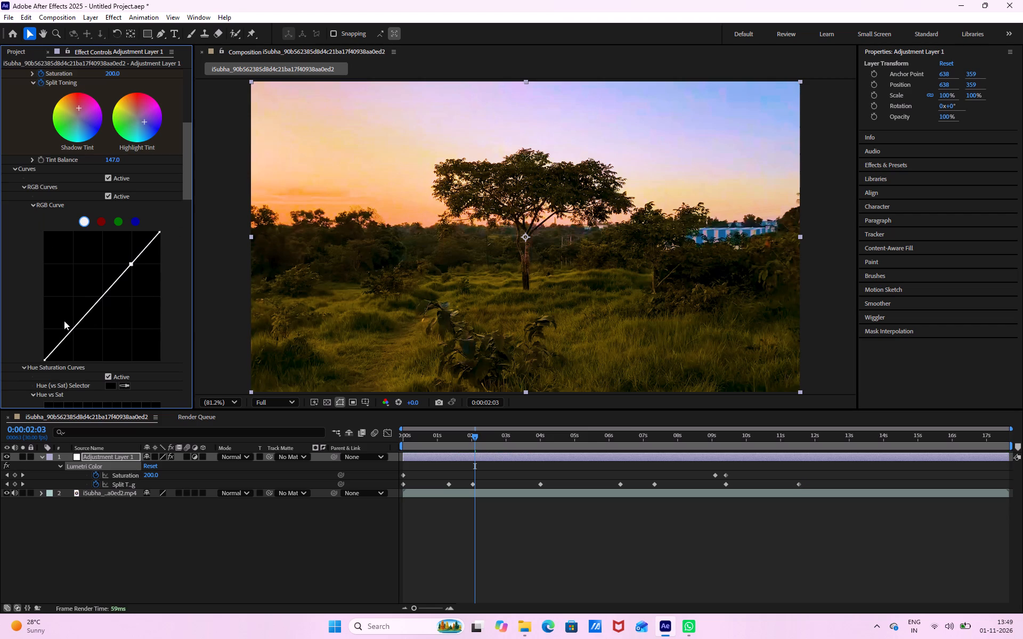
{"action": "left_click", "coordinate": [80, 322]}
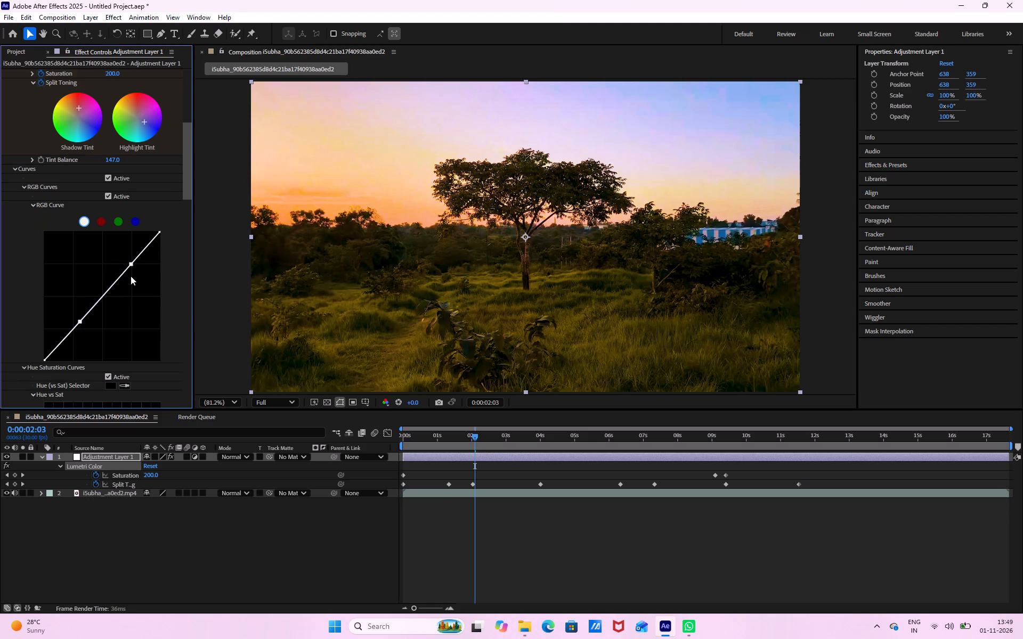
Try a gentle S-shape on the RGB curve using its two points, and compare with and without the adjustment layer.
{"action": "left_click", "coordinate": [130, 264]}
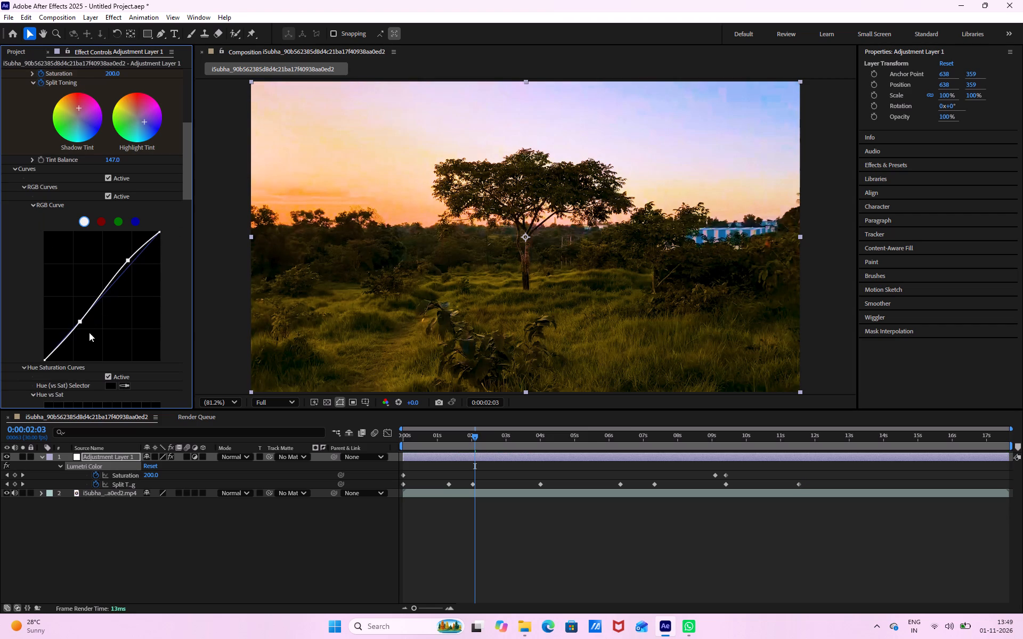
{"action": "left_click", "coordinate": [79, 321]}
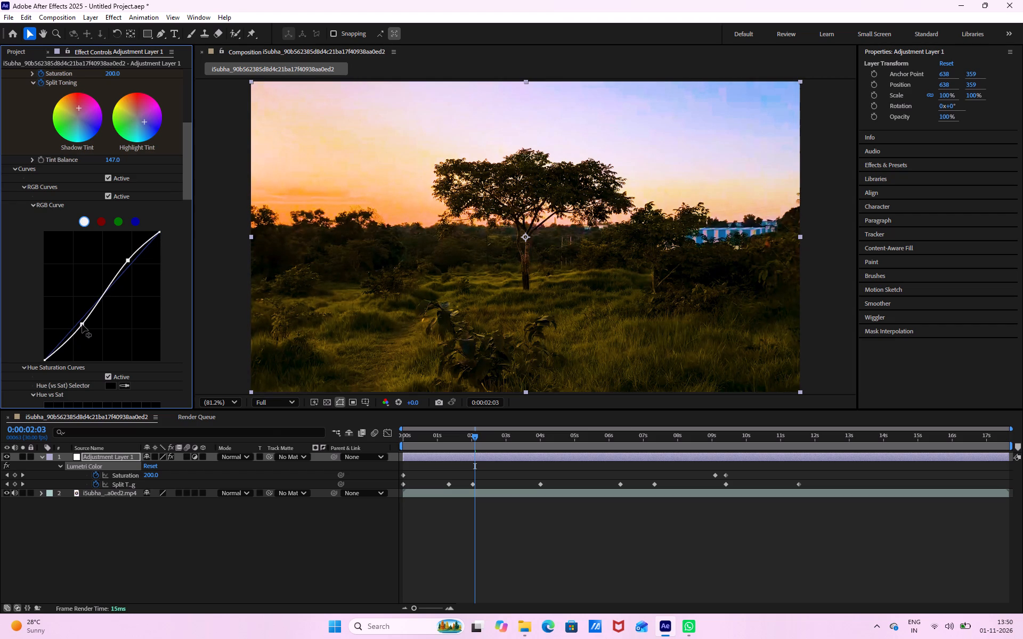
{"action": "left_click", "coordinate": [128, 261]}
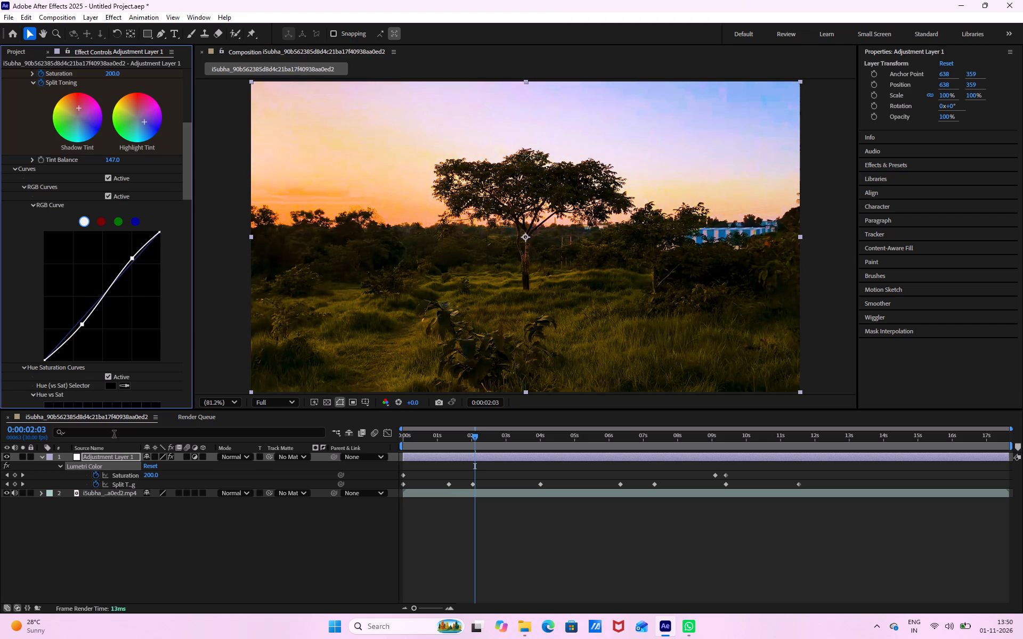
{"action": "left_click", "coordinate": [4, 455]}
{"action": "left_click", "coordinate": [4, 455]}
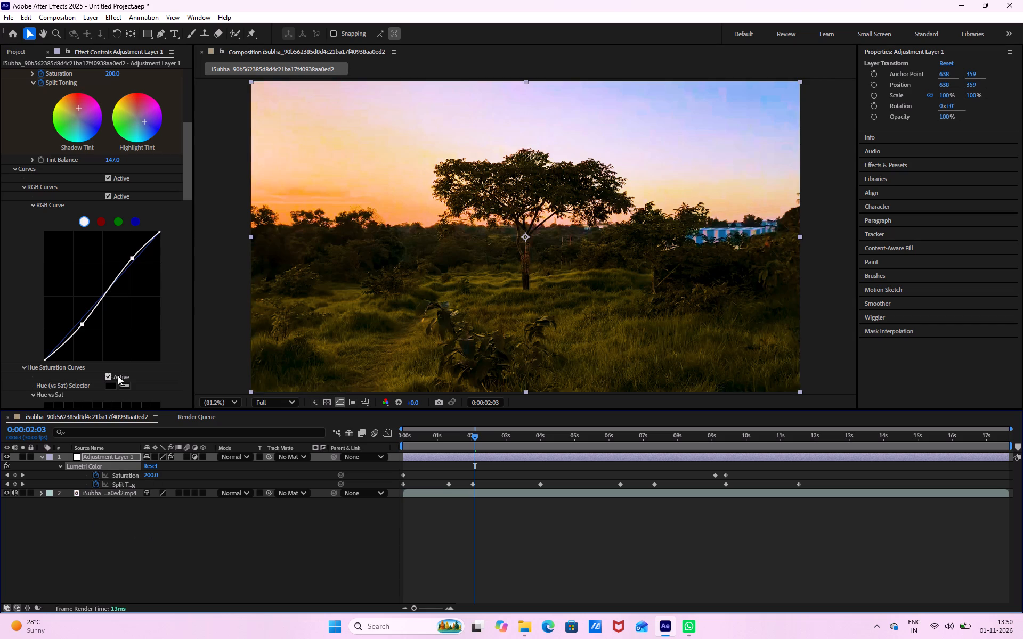
Compare the tree shot at 0:00:02:03 with Hue Saturation Curves active and inactive.
{"action": "left_click", "coordinate": [33, 204]}
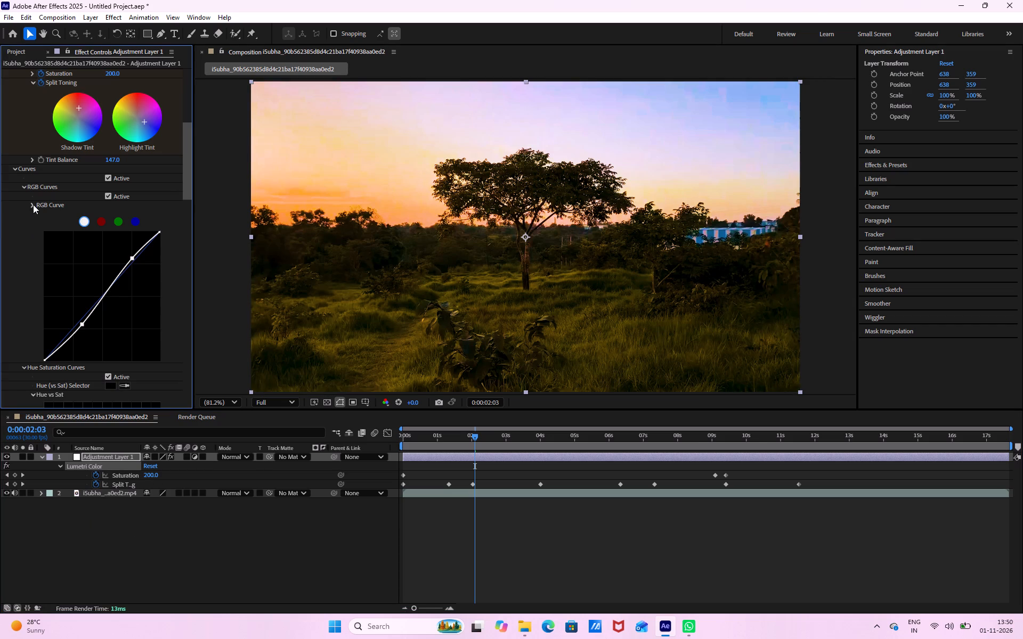
{"action": "left_click", "coordinate": [33, 204]}
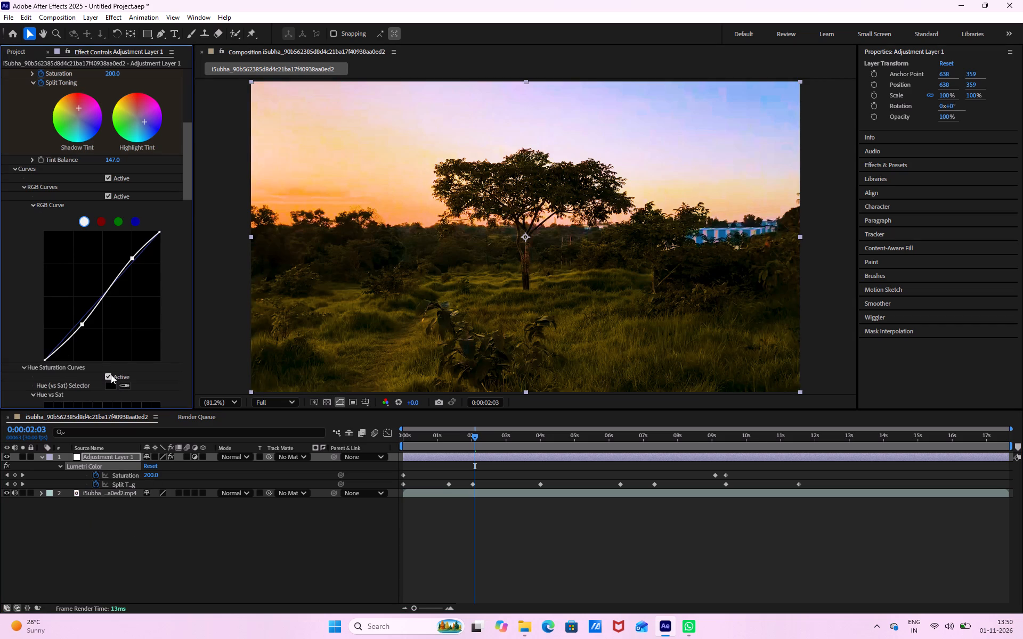
{"action": "left_click", "coordinate": [111, 374]}
{"action": "left_click", "coordinate": [105, 375]}
{"action": "left_click", "coordinate": [105, 375]}
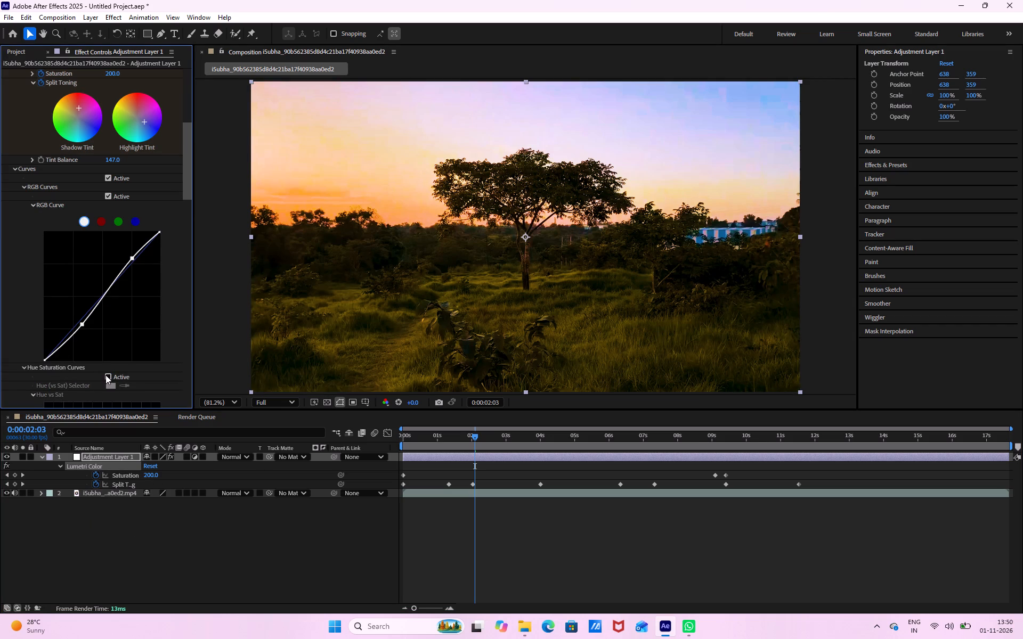
{"action": "left_click", "coordinate": [105, 375]}
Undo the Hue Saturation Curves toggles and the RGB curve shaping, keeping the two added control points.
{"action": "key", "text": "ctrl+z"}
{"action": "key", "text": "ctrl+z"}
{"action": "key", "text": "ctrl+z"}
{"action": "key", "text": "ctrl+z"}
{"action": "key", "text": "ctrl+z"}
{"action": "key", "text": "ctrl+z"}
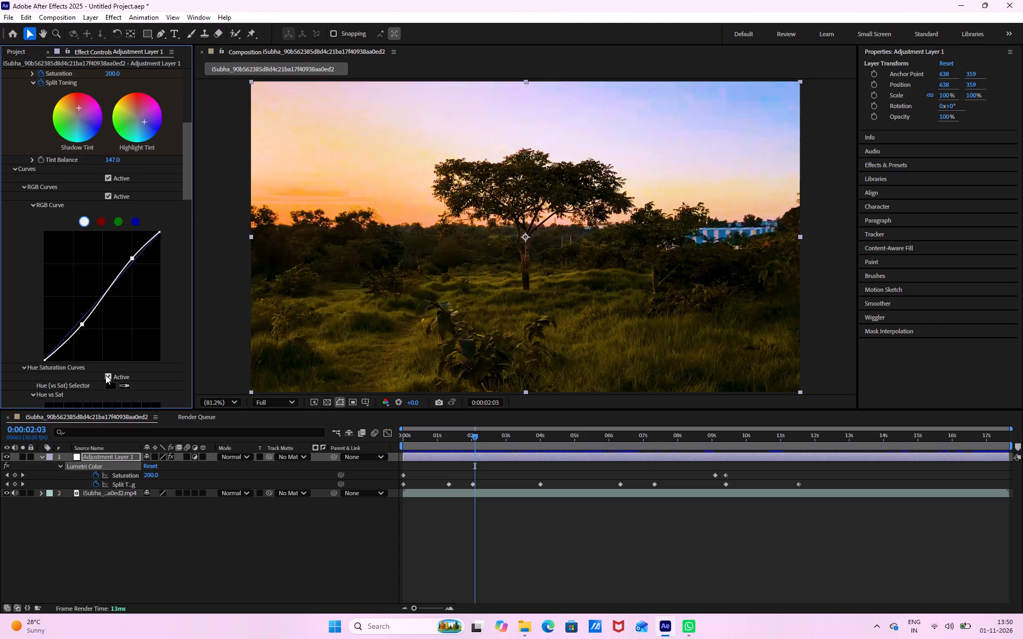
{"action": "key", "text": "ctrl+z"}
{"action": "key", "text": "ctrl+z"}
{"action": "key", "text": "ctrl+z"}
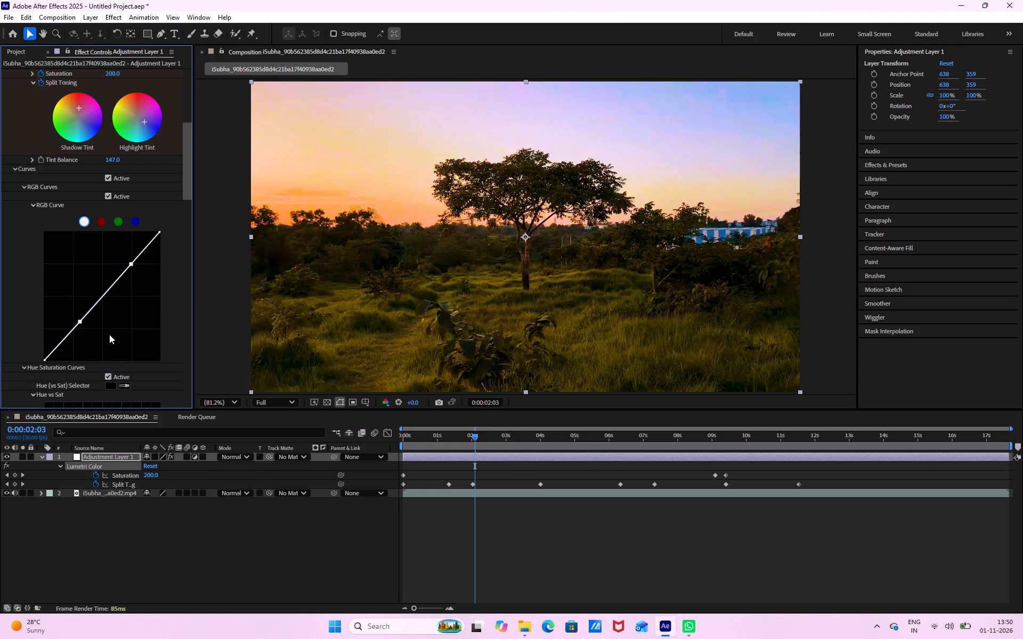
Shape the master RGB curve into a gentle S by raising its upper point and lowering its lower point slightly.
{"action": "left_click", "coordinate": [131, 264]}
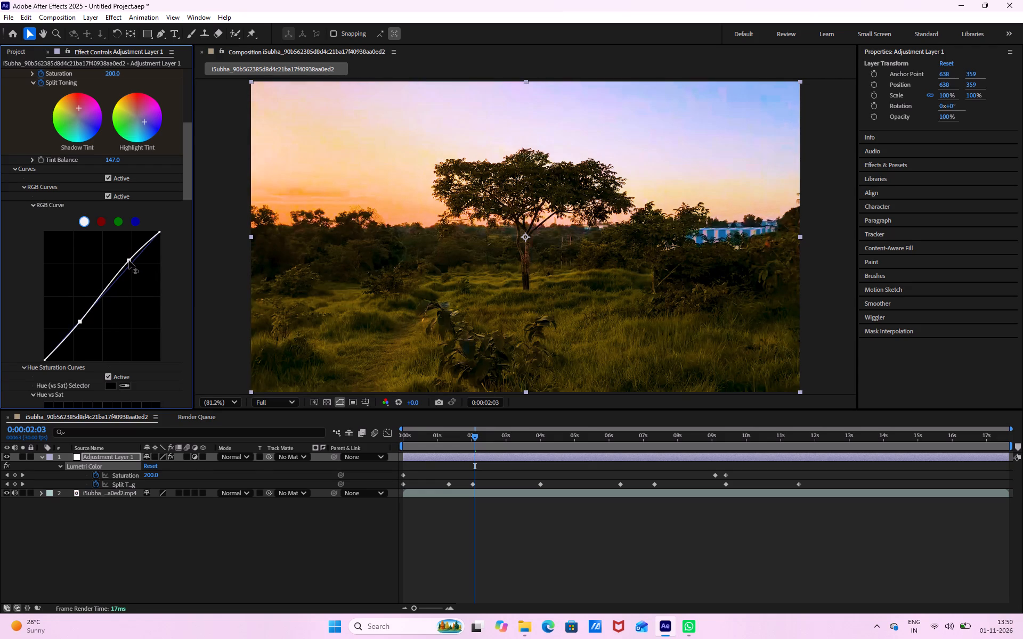
{"action": "left_click", "coordinate": [80, 323]}
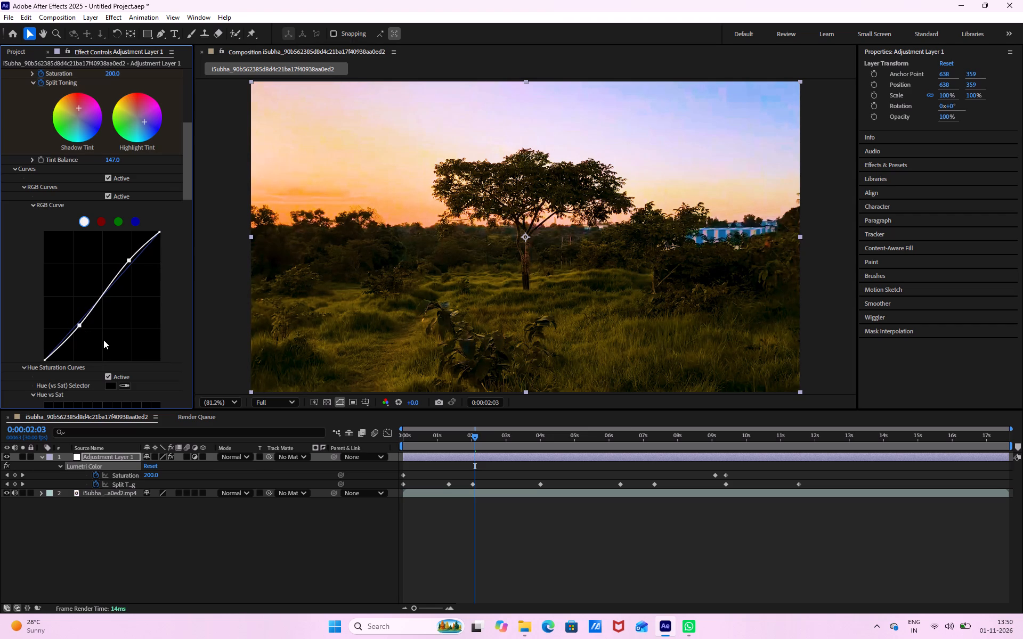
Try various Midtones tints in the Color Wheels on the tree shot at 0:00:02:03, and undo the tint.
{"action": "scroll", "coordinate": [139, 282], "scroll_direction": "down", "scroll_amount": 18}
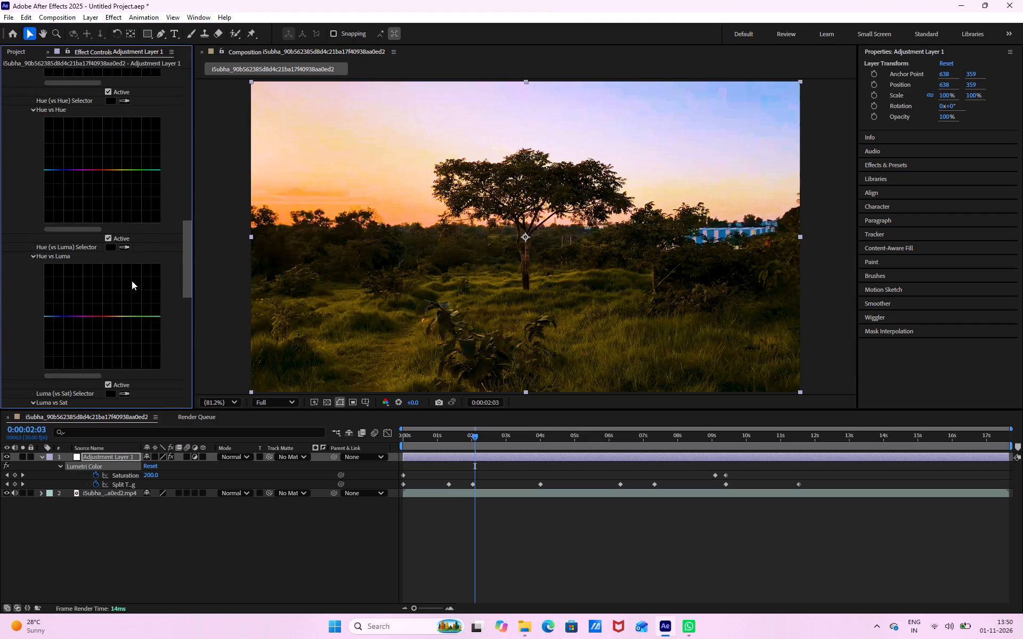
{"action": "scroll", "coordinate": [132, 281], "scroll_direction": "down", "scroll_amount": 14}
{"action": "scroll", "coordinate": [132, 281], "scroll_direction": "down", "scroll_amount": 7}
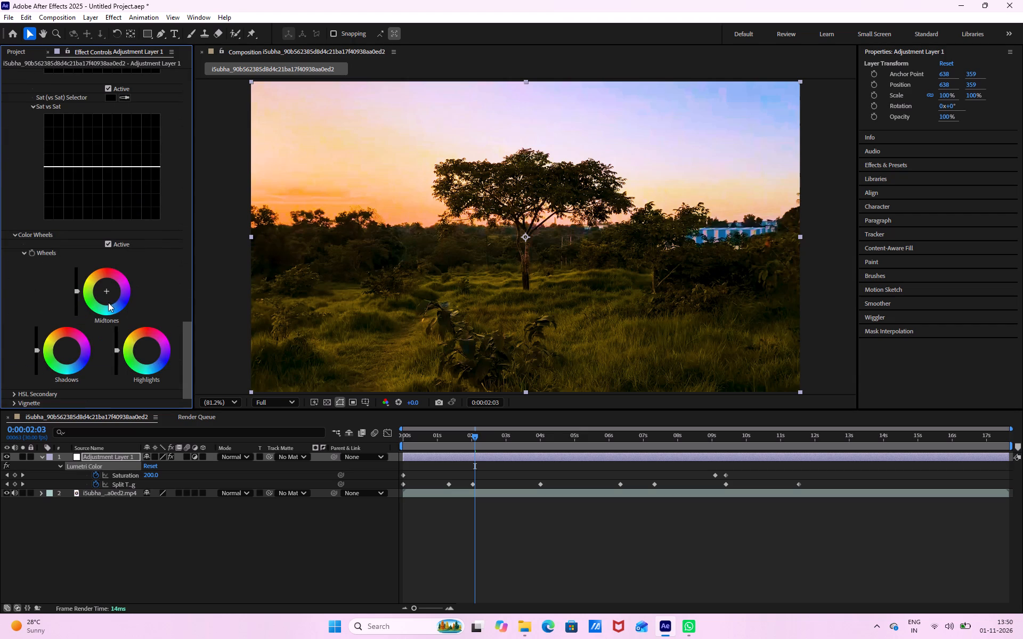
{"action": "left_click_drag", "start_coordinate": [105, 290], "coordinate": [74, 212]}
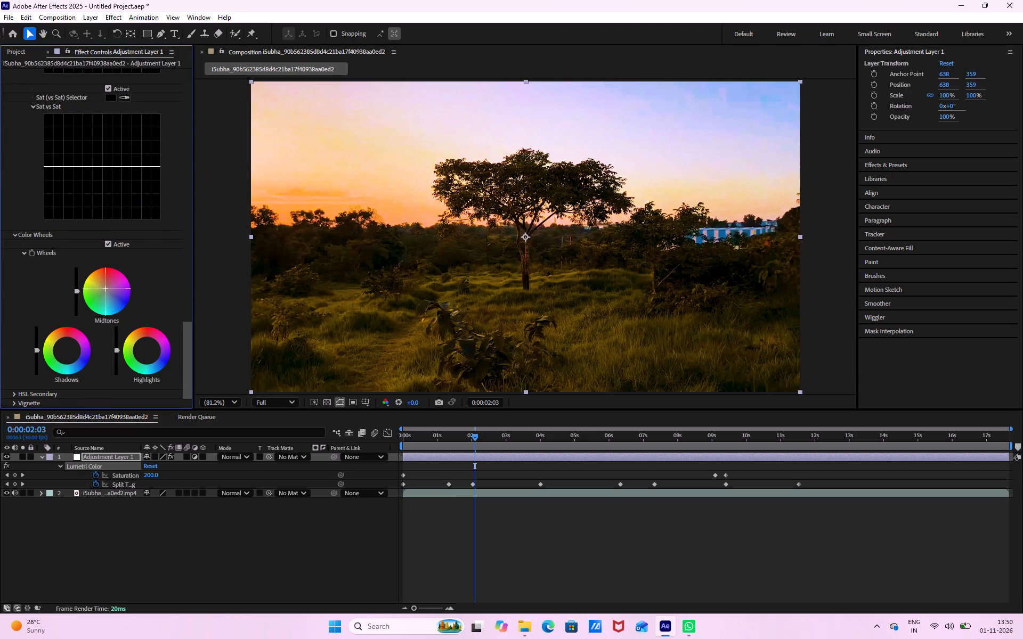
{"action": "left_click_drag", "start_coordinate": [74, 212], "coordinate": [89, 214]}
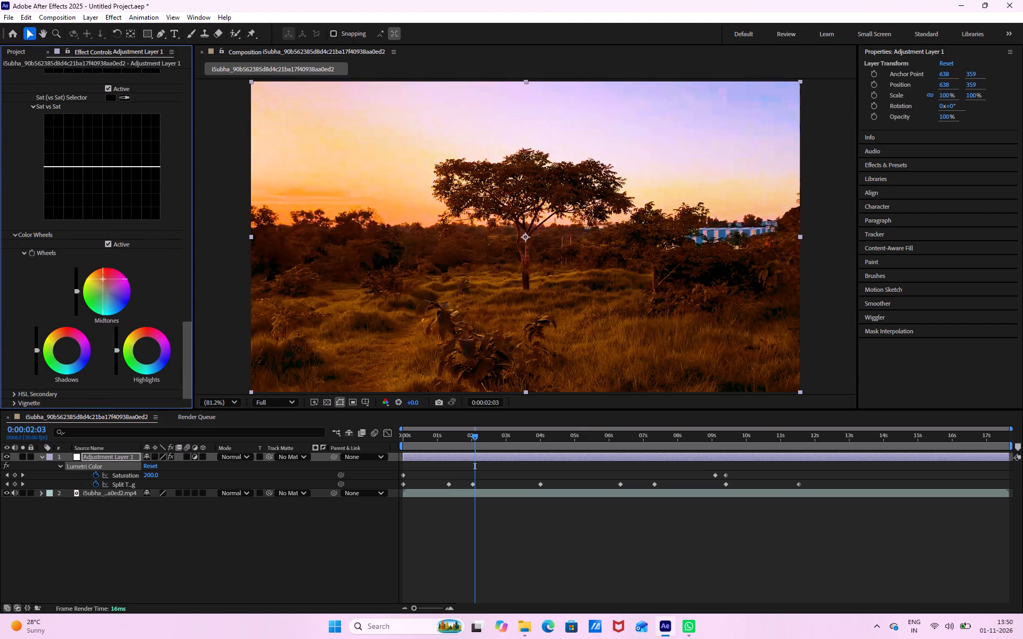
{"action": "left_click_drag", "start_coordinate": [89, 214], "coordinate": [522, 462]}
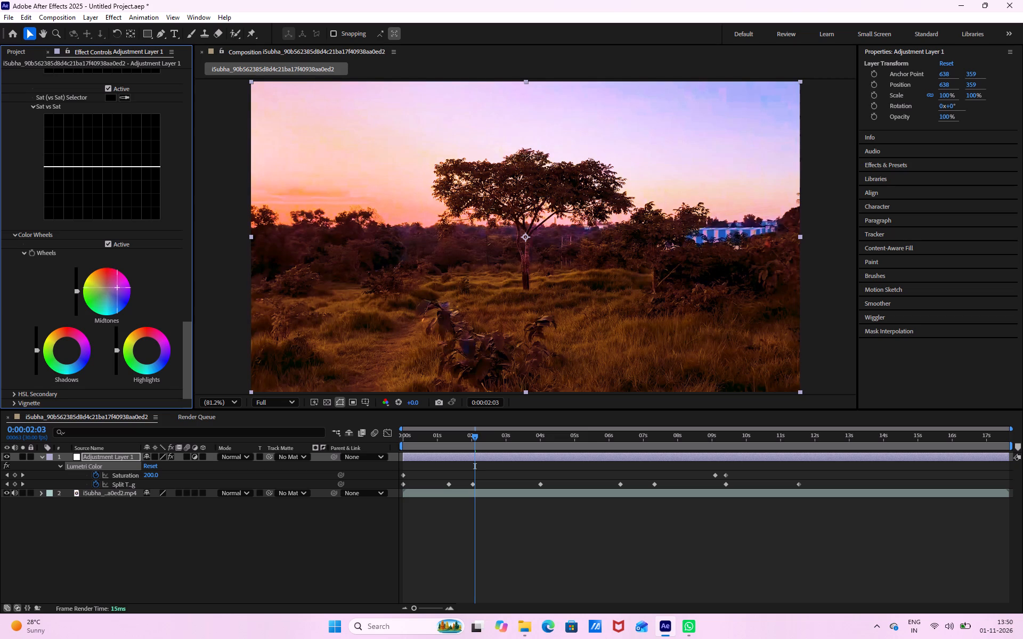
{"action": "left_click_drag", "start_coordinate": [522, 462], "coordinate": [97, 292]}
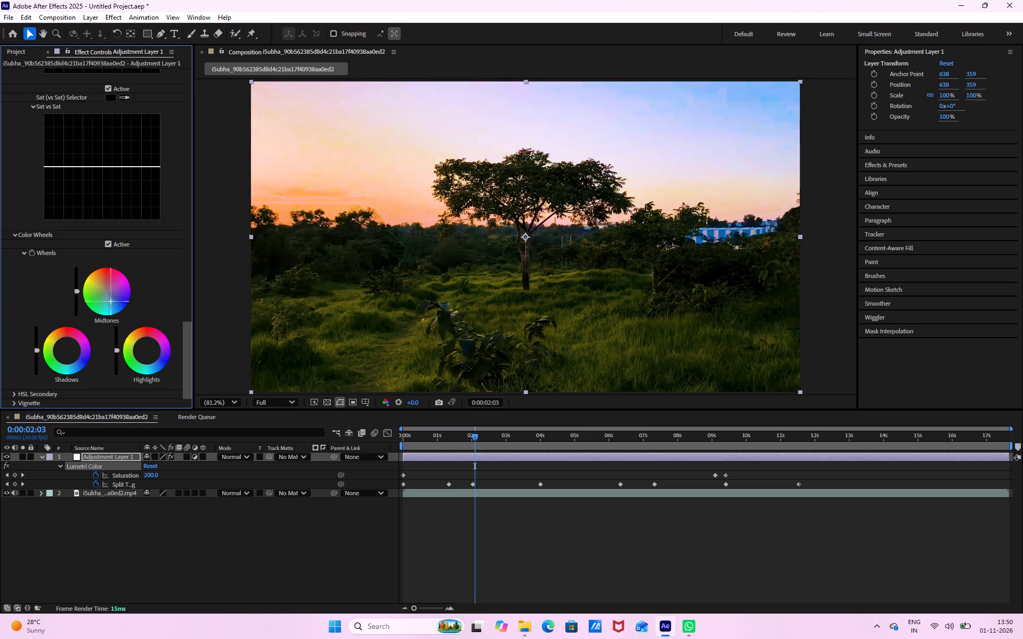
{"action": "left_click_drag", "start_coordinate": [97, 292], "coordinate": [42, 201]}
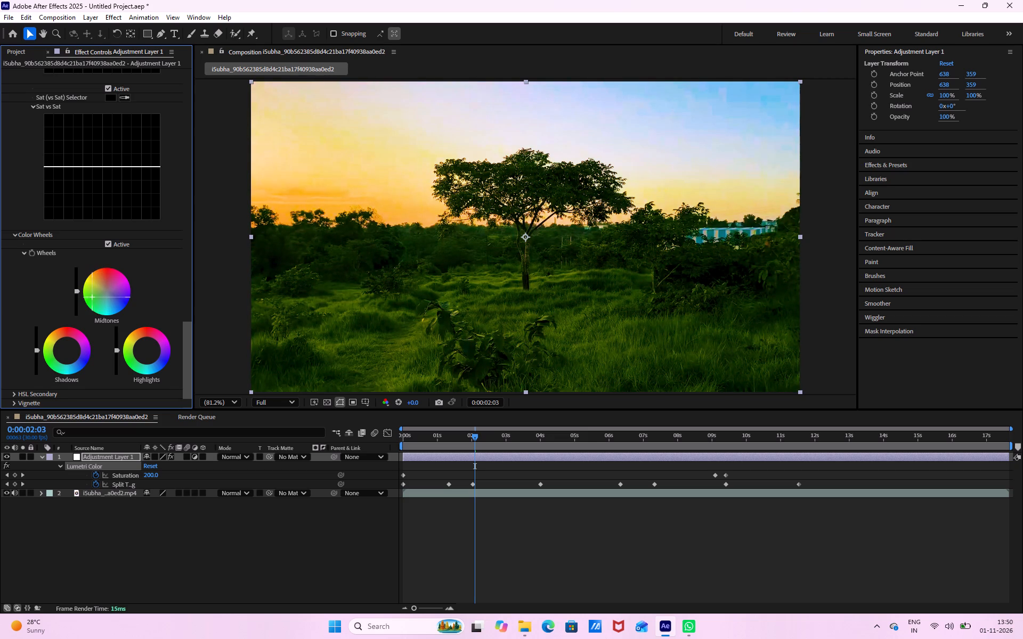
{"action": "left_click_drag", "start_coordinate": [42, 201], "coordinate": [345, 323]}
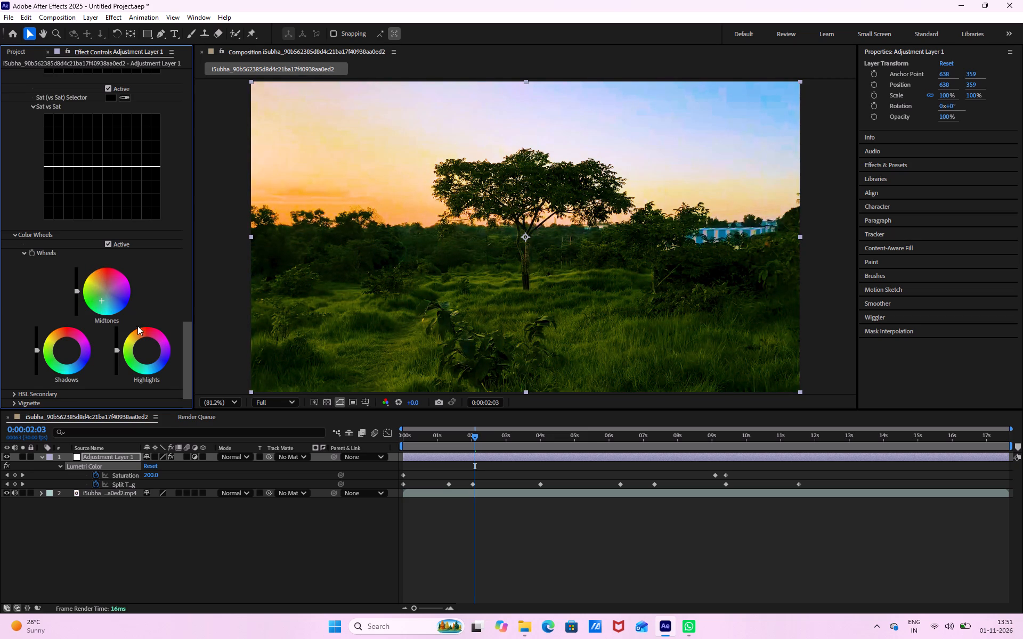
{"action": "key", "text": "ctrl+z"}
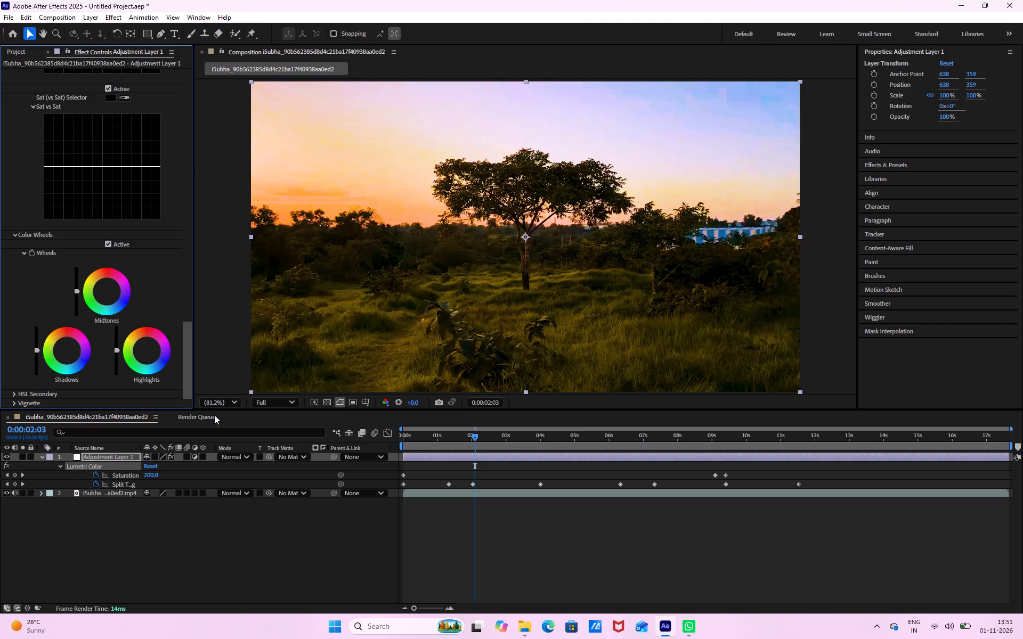
Scrub through the graded shots, return to 0:00:00:00 and enable keyframing for the Color Wheels' Wheels property.
{"action": "left_click_drag", "start_coordinate": [474, 438], "coordinate": [477, 438]}
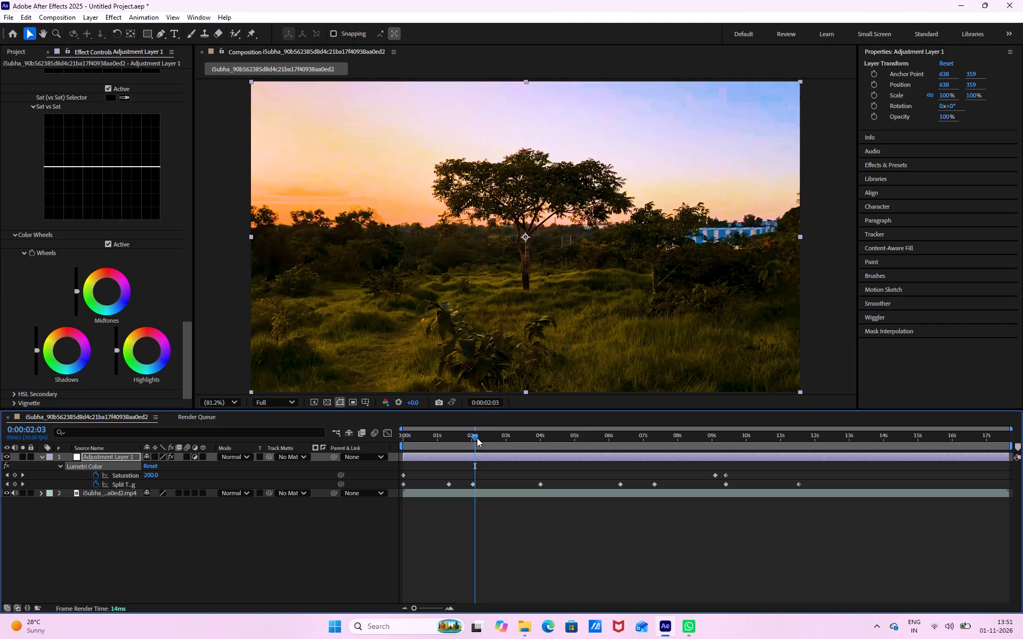
{"action": "left_click_drag", "start_coordinate": [477, 438], "coordinate": [577, 476]}
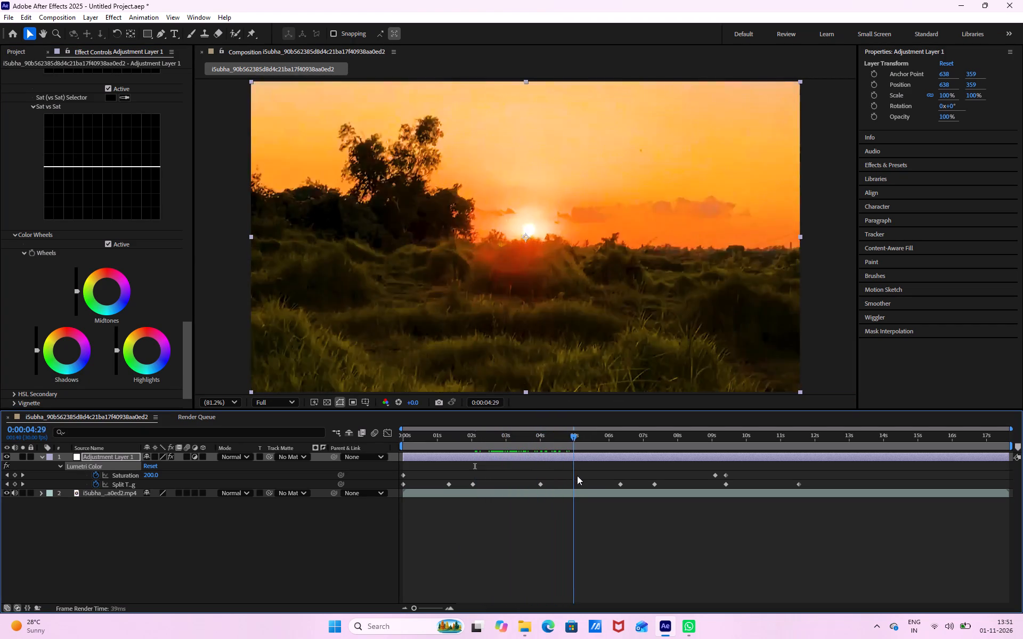
{"action": "left_click_drag", "start_coordinate": [577, 476], "coordinate": [709, 500]}
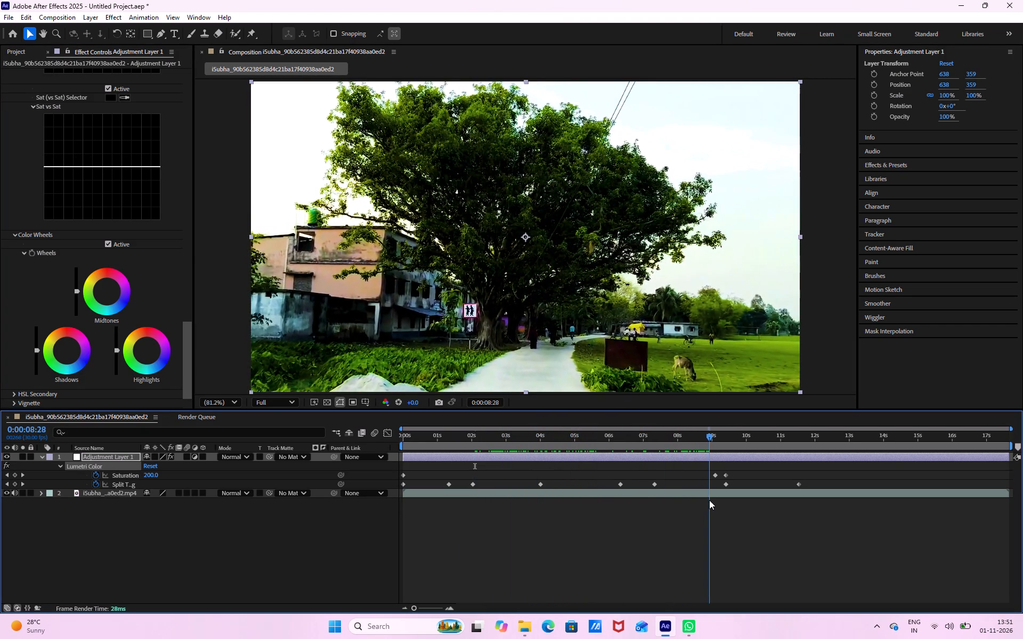
{"action": "left_click_drag", "start_coordinate": [709, 500], "coordinate": [654, 517]}
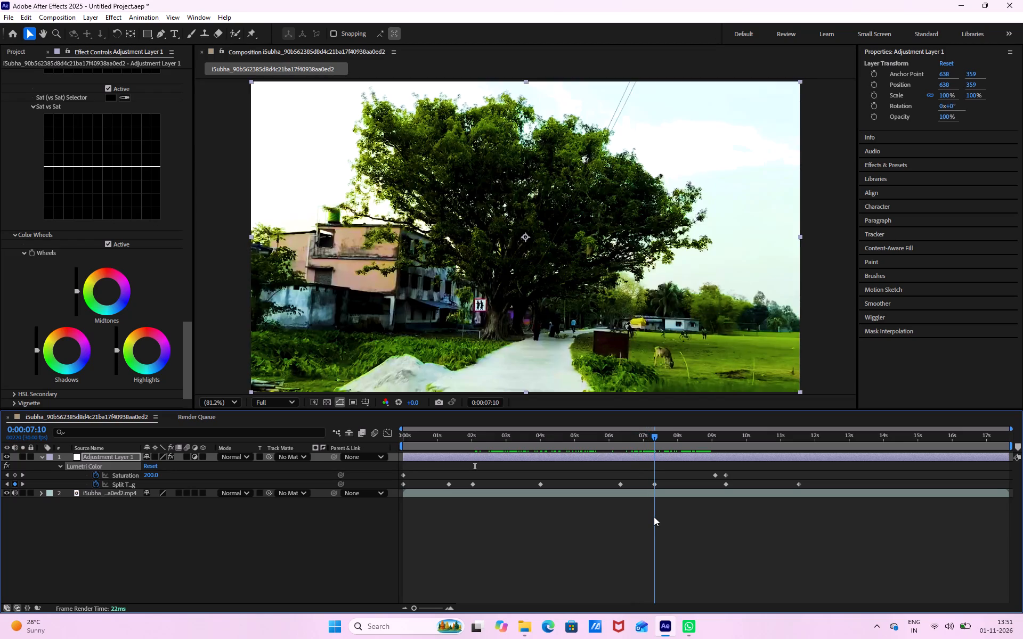
{"action": "left_click_drag", "start_coordinate": [654, 517], "coordinate": [247, 496]}
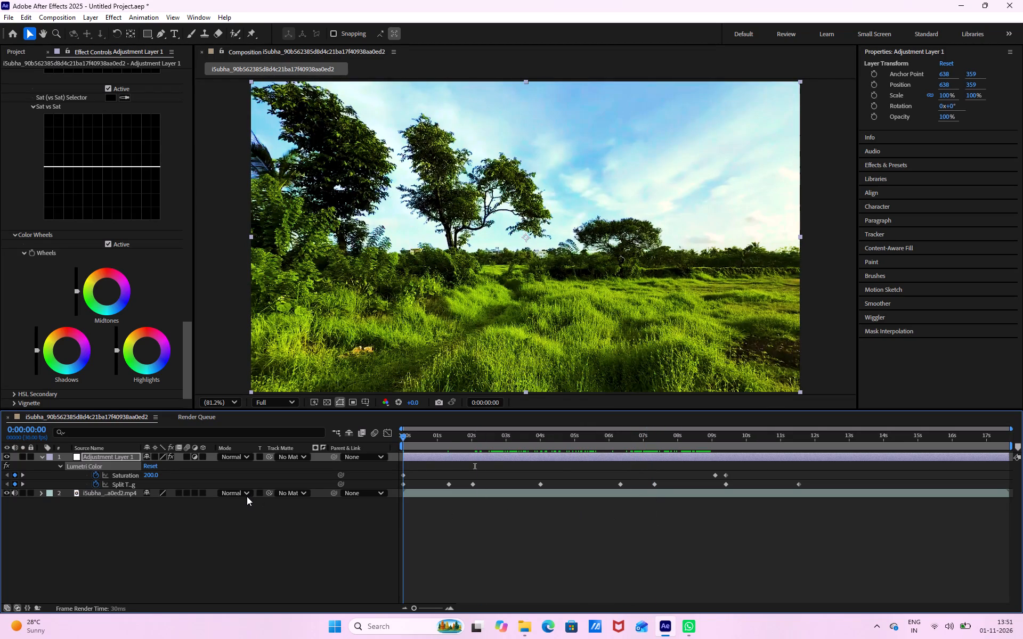
{"action": "left_click_drag", "start_coordinate": [247, 496], "coordinate": [256, 501]}
{"action": "left_click", "coordinate": [30, 254]}
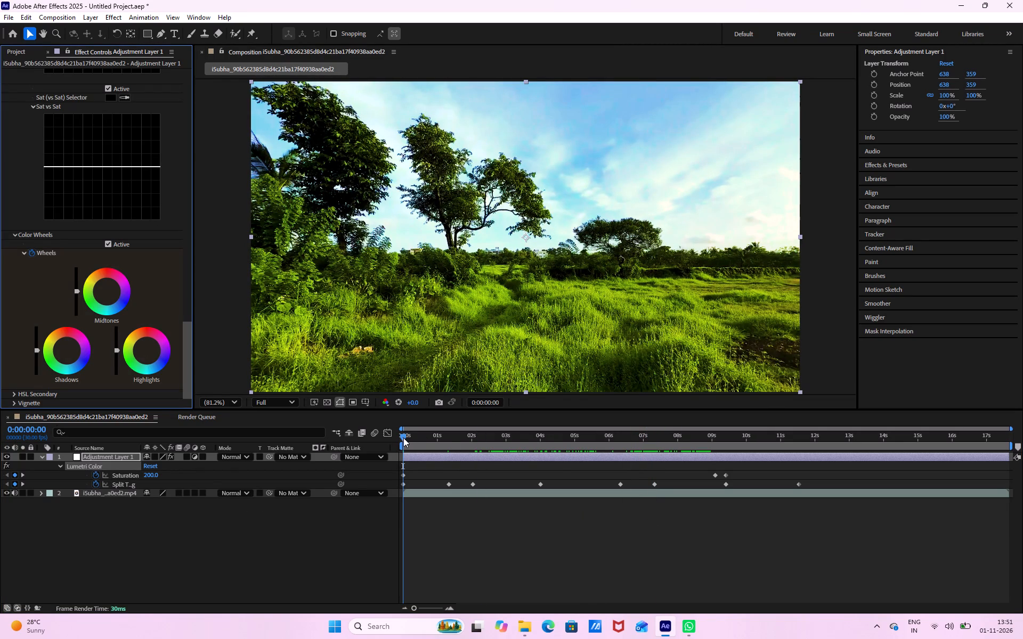
Reveal the adjustment layer's keyframed properties and add a Wheels keyframe at 0:00:02:01, aligned with the Split Toning keyframe.
{"action": "left_click_drag", "start_coordinate": [403, 438], "coordinate": [467, 480]}
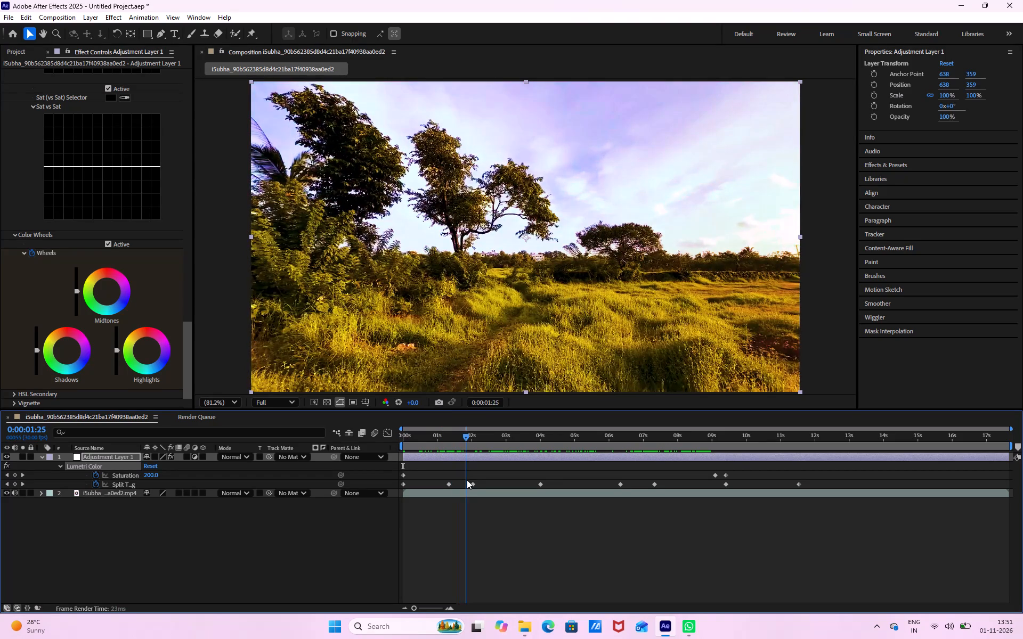
{"action": "left_click_drag", "start_coordinate": [467, 480], "coordinate": [475, 487]}
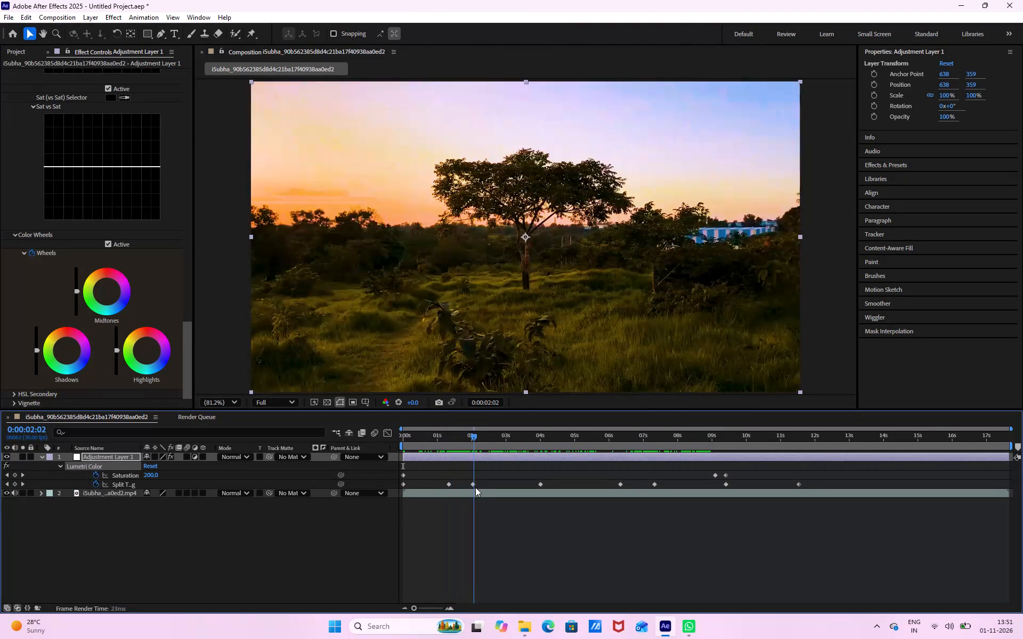
{"action": "left_click_drag", "start_coordinate": [475, 487], "coordinate": [473, 488]}
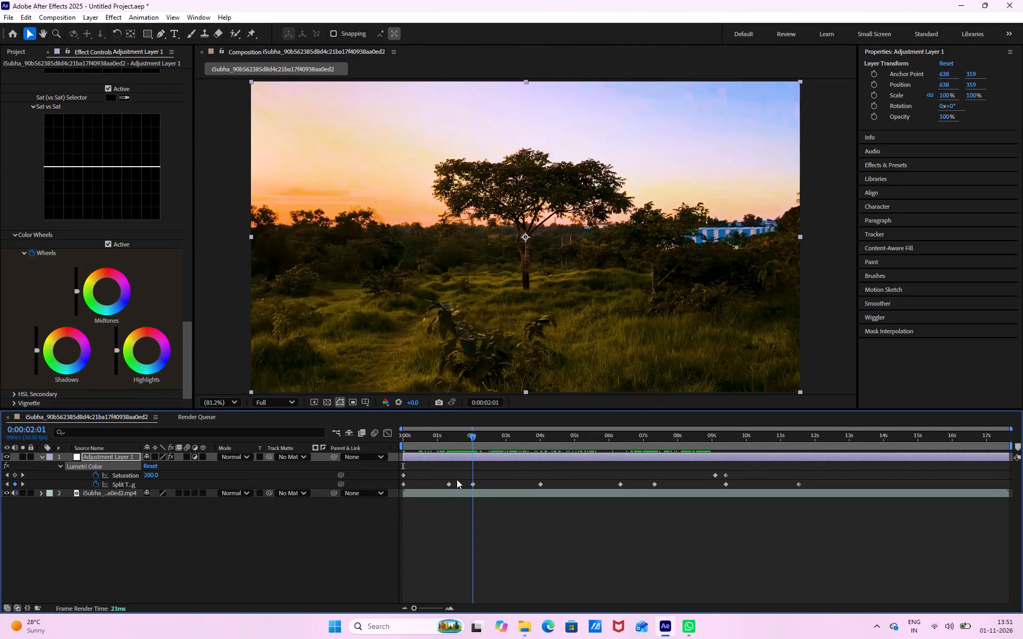
{"action": "key", "text": "u"}
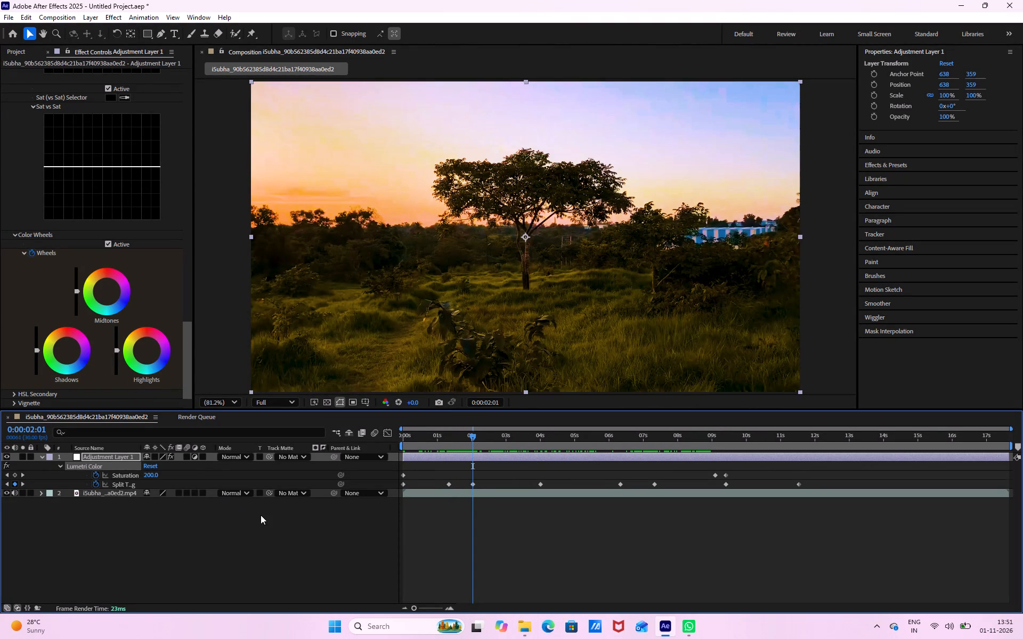
{"action": "key", "text": "u"}
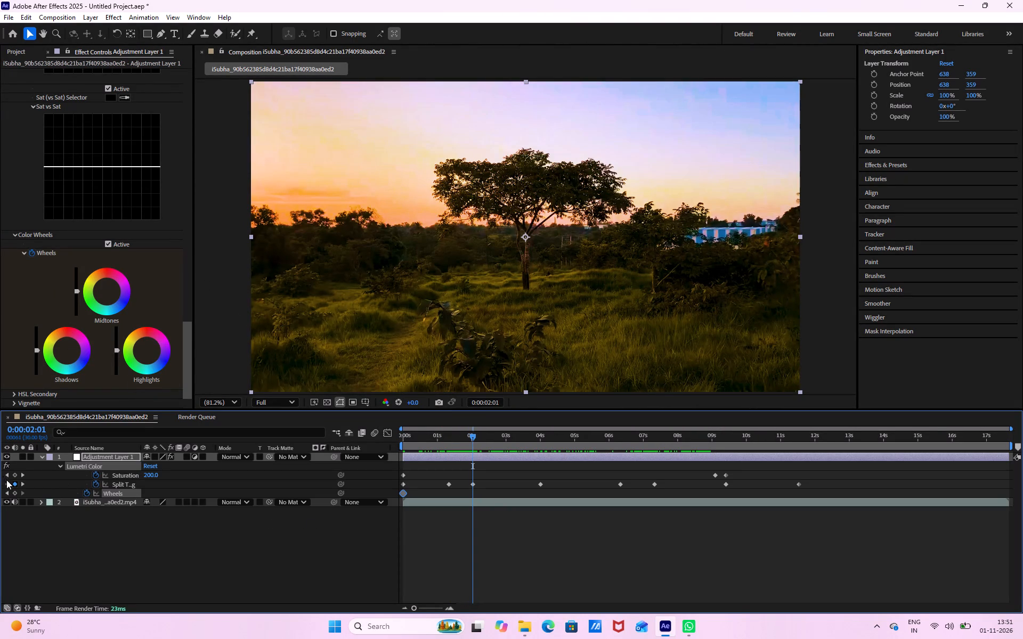
{"action": "left_click", "coordinate": [13, 495]}
At 0:00:00:00, tint the Midtones color wheel slightly toward cyan for the opening green field shot.
{"action": "left_click_drag", "start_coordinate": [472, 438], "coordinate": [465, 439]}
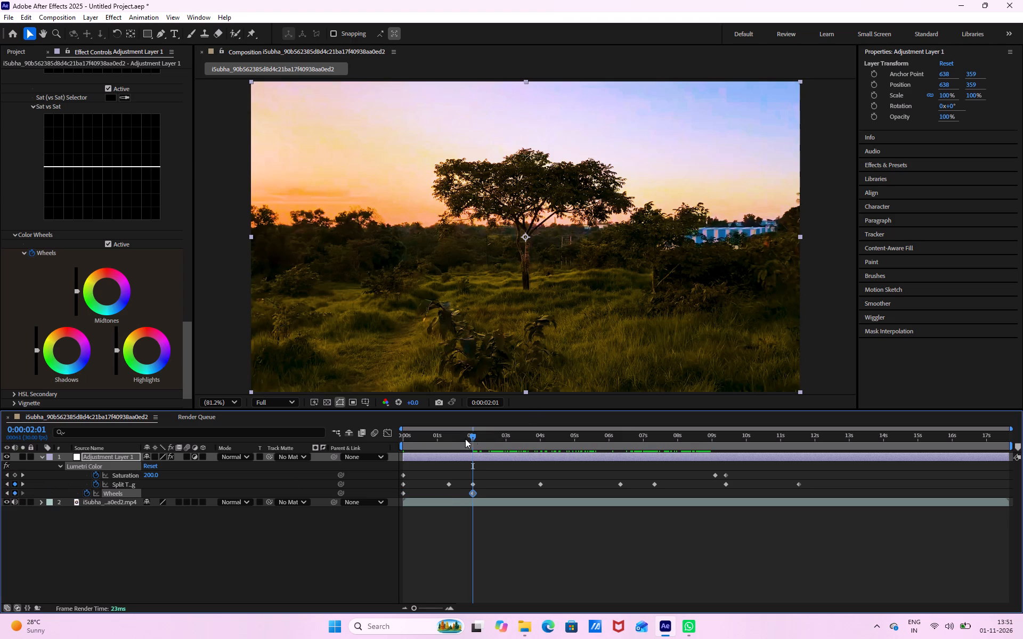
{"action": "left_click_drag", "start_coordinate": [465, 439], "coordinate": [254, 454]}
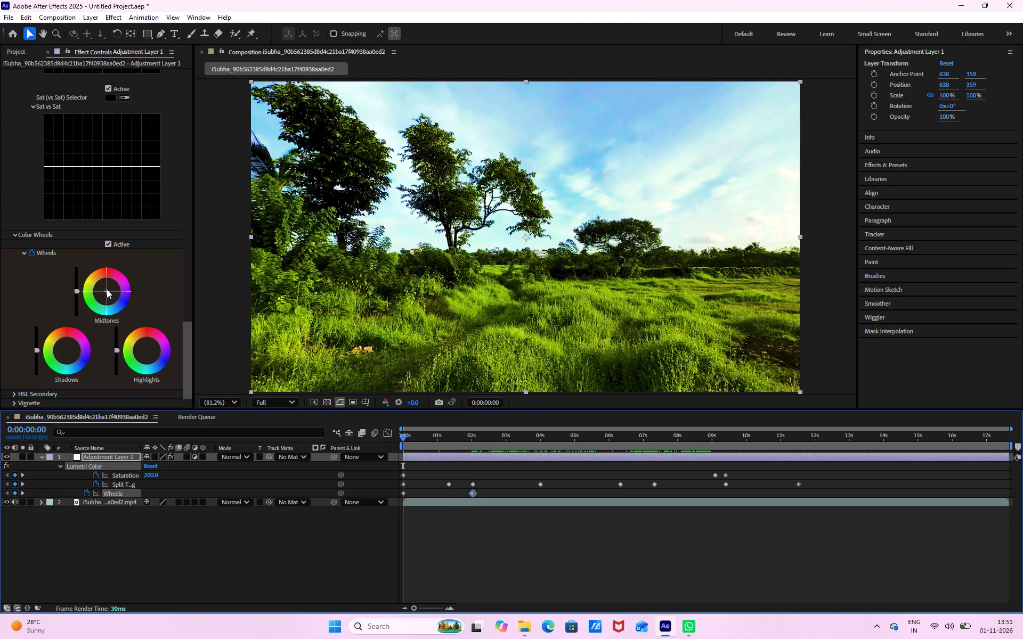
{"action": "left_click_drag", "start_coordinate": [104, 289], "coordinate": [3, 505]}
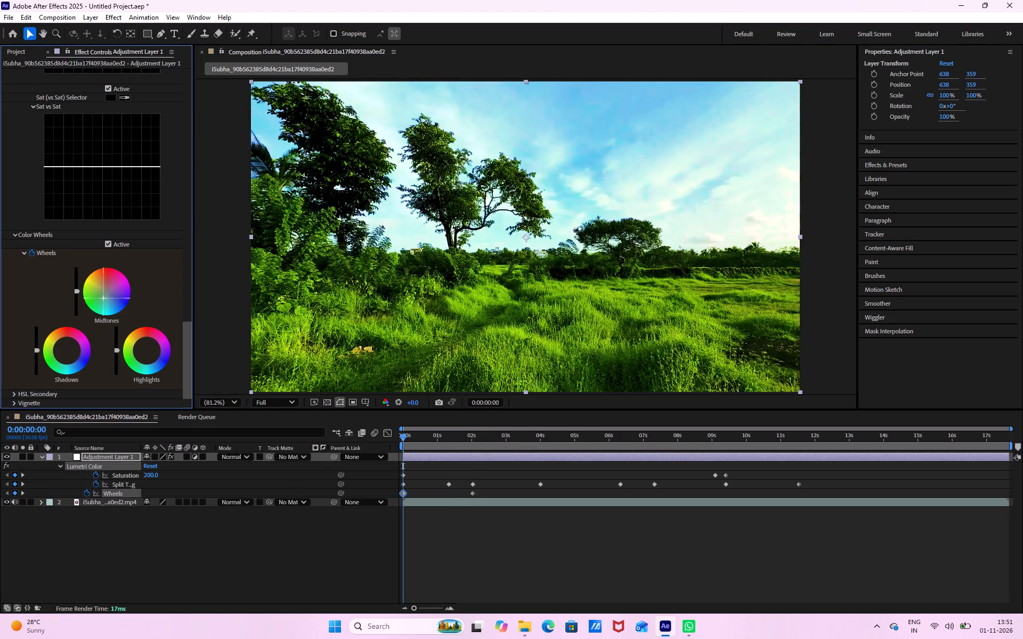
{"action": "left_click_drag", "start_coordinate": [3, 505], "coordinate": [416, 338]}
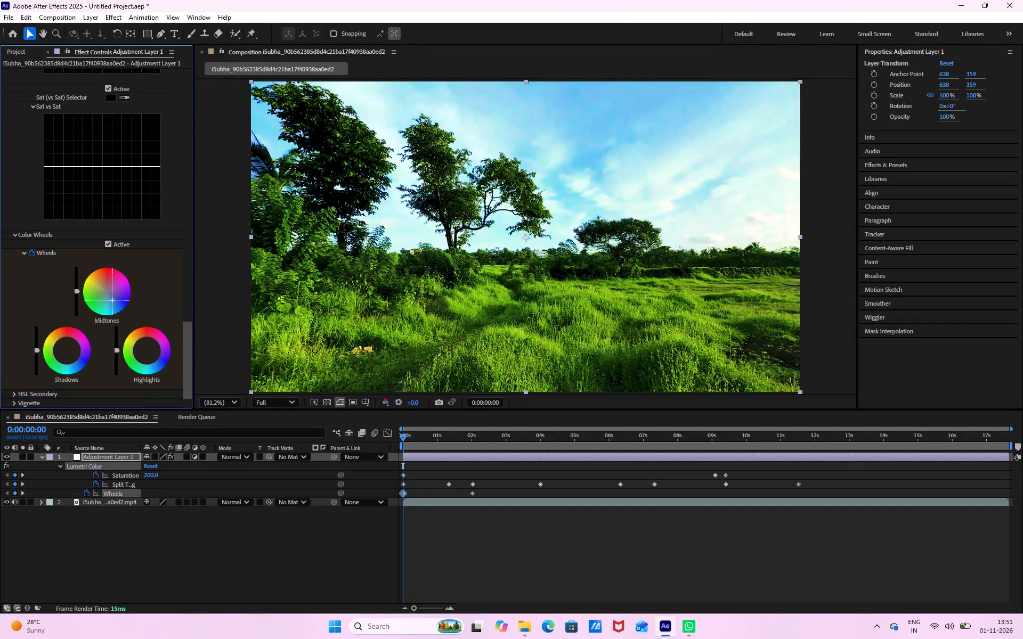
{"action": "left_click_drag", "start_coordinate": [416, 338], "coordinate": [667, 340]}
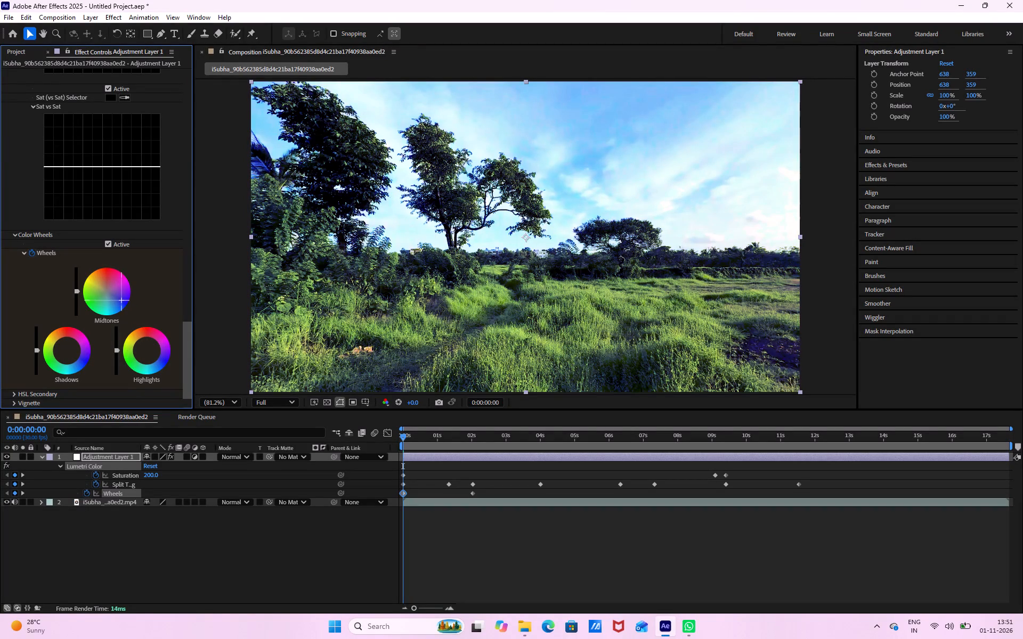
{"action": "left_click_drag", "start_coordinate": [667, 340], "coordinate": [467, 404]}
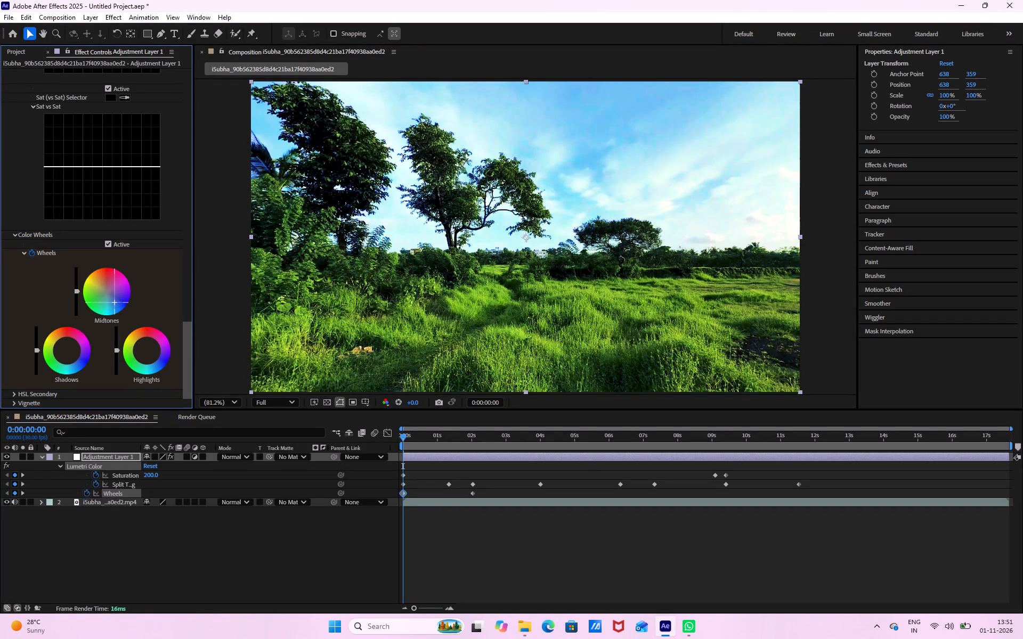
{"action": "left_click_drag", "start_coordinate": [467, 404], "coordinate": [321, 396]}
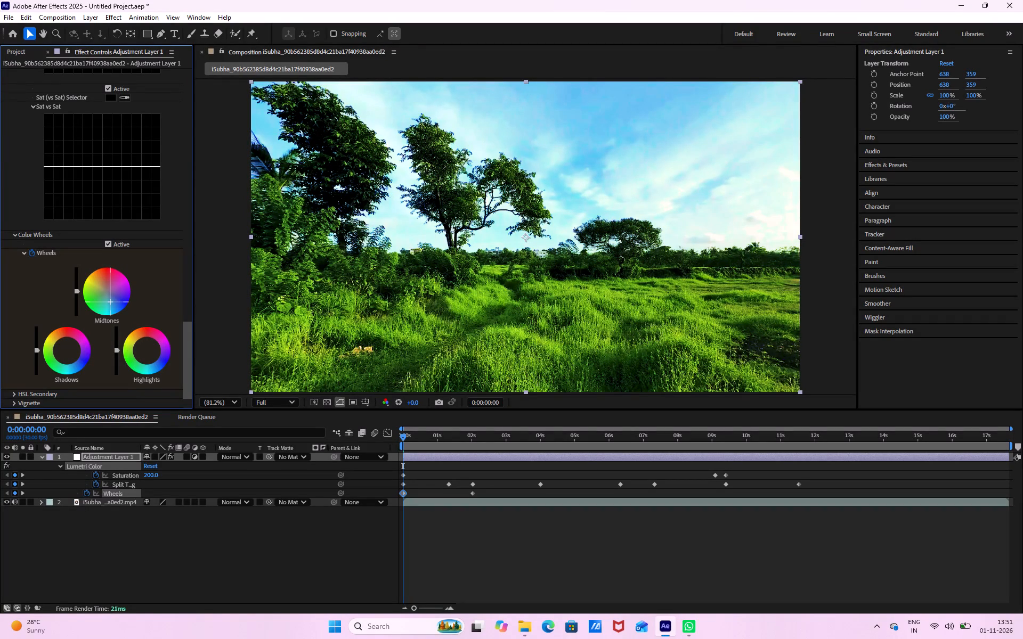
{"action": "left_click_drag", "start_coordinate": [321, 396], "coordinate": [299, 391]}
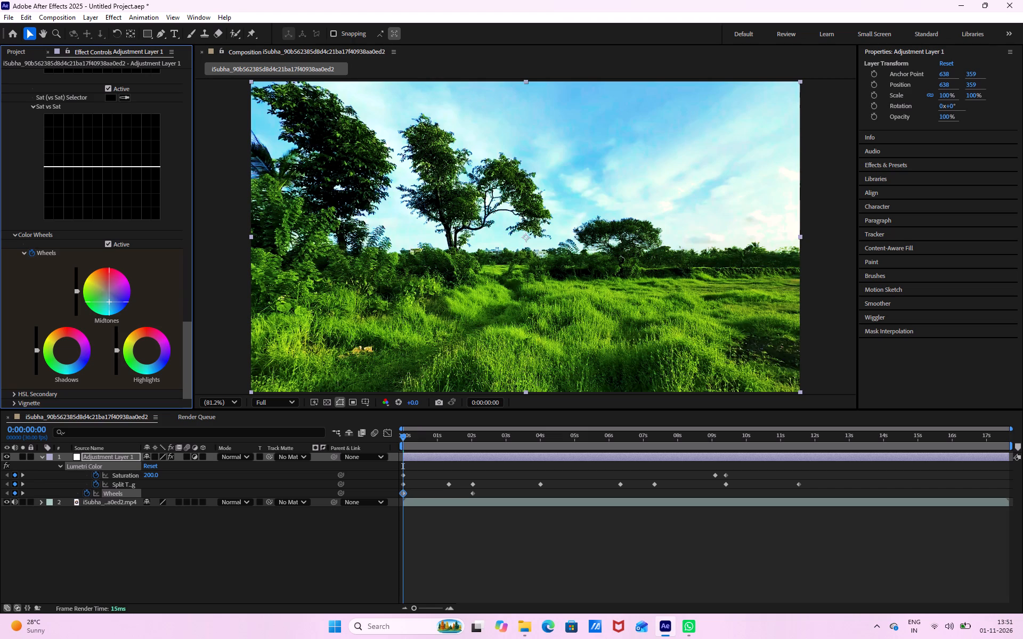
{"action": "left_click_drag", "start_coordinate": [299, 391], "coordinate": [263, 381]}
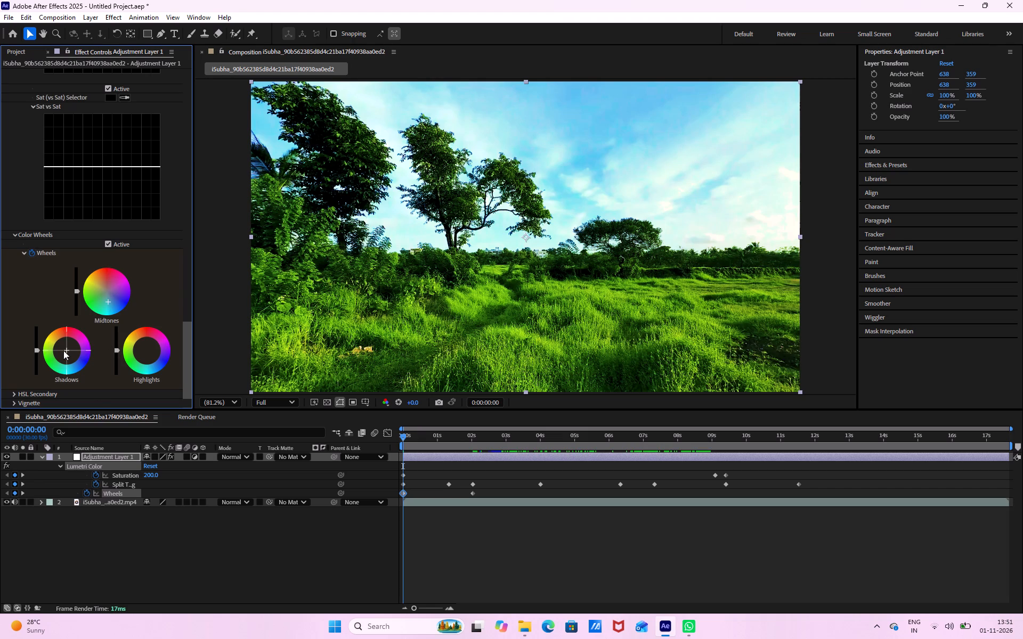
At 0:00:00:00, try several Shadows wheel tints and settle on a slight yellow-green for the opening field shot.
{"action": "left_click_drag", "start_coordinate": [63, 350], "coordinate": [71, 364]}
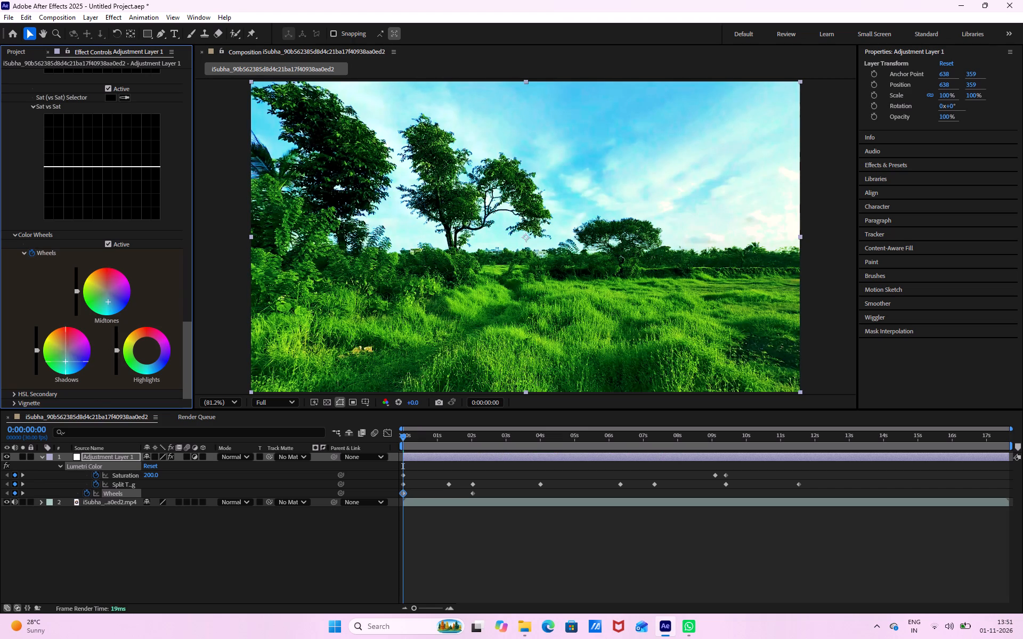
{"action": "left_click_drag", "start_coordinate": [71, 364], "coordinate": [206, 433]}
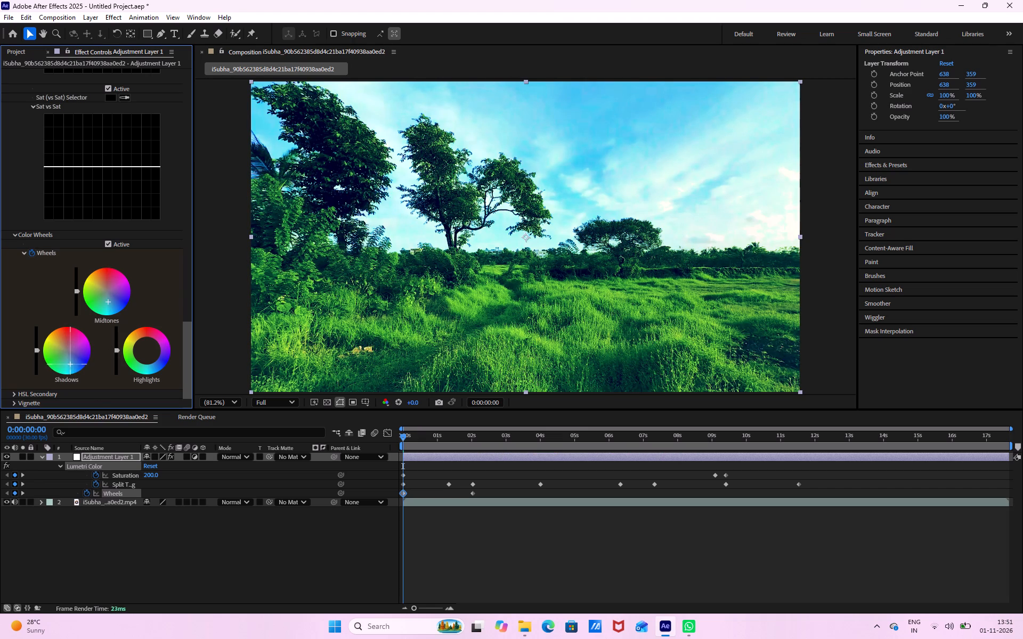
{"action": "left_click_drag", "start_coordinate": [206, 433], "coordinate": [45, 114]}
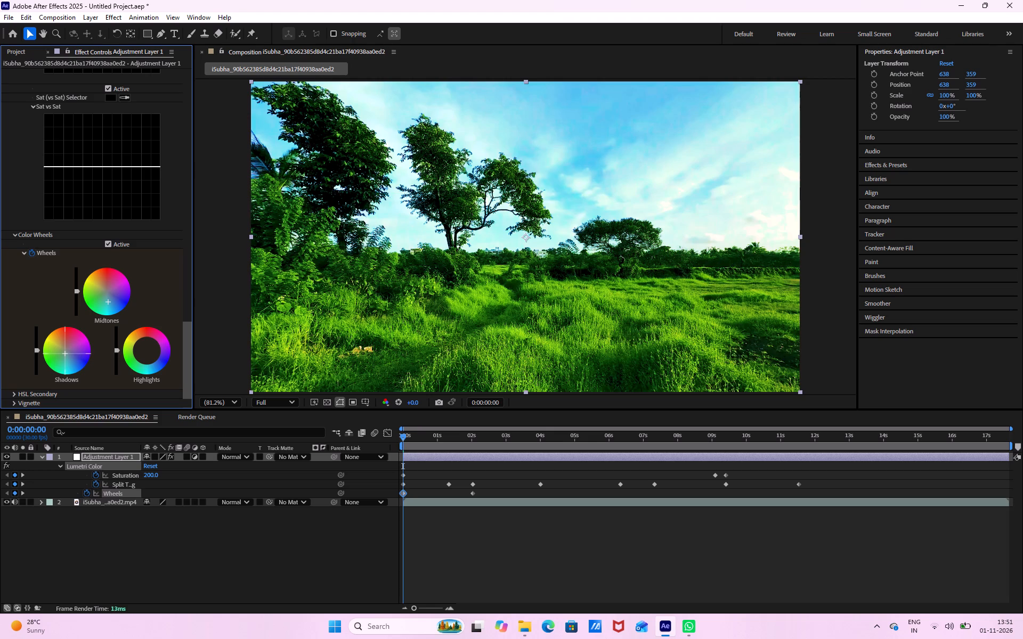
{"action": "left_click_drag", "start_coordinate": [45, 114], "coordinate": [52, 349]}
{"action": "left_click_drag", "start_coordinate": [52, 349], "coordinate": [88, 110]}
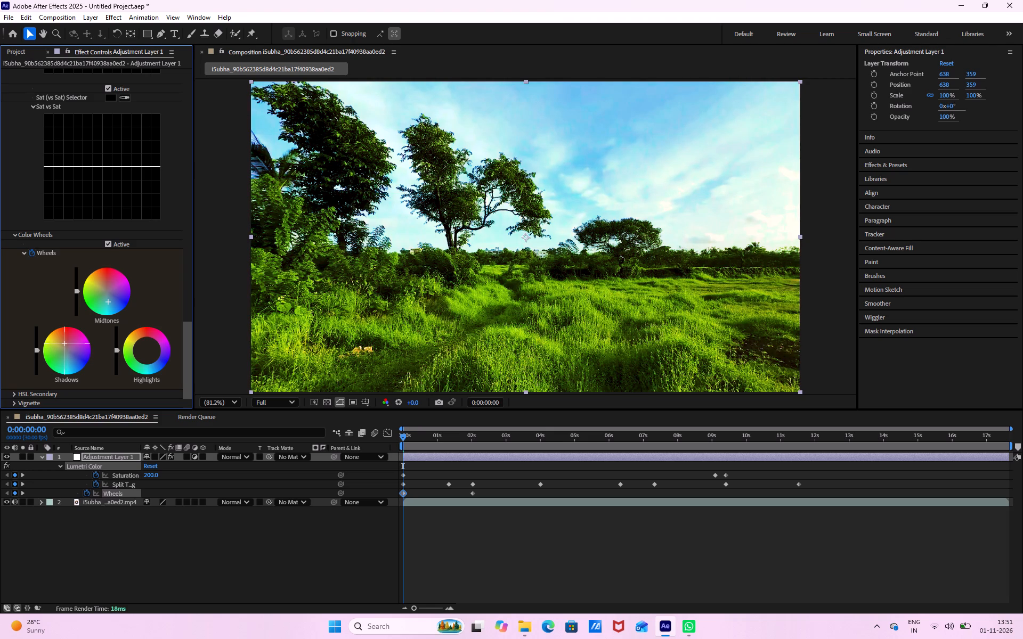
{"action": "left_click_drag", "start_coordinate": [88, 110], "coordinate": [8, 224]}
{"action": "left_click_drag", "start_coordinate": [8, 224], "coordinate": [362, 209]}
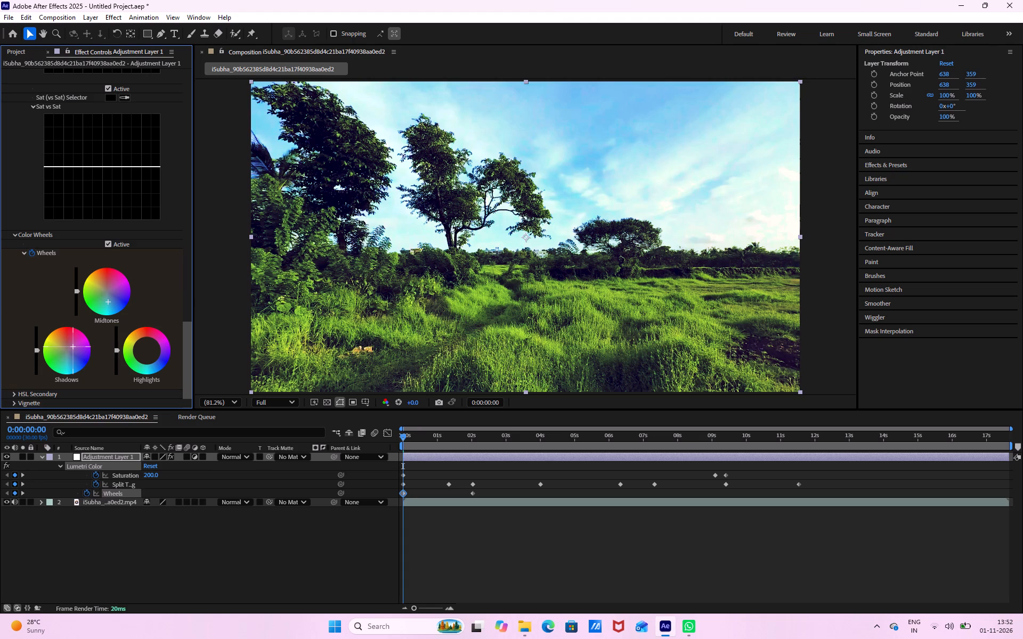
{"action": "left_click_drag", "start_coordinate": [362, 209], "coordinate": [37, 338]}
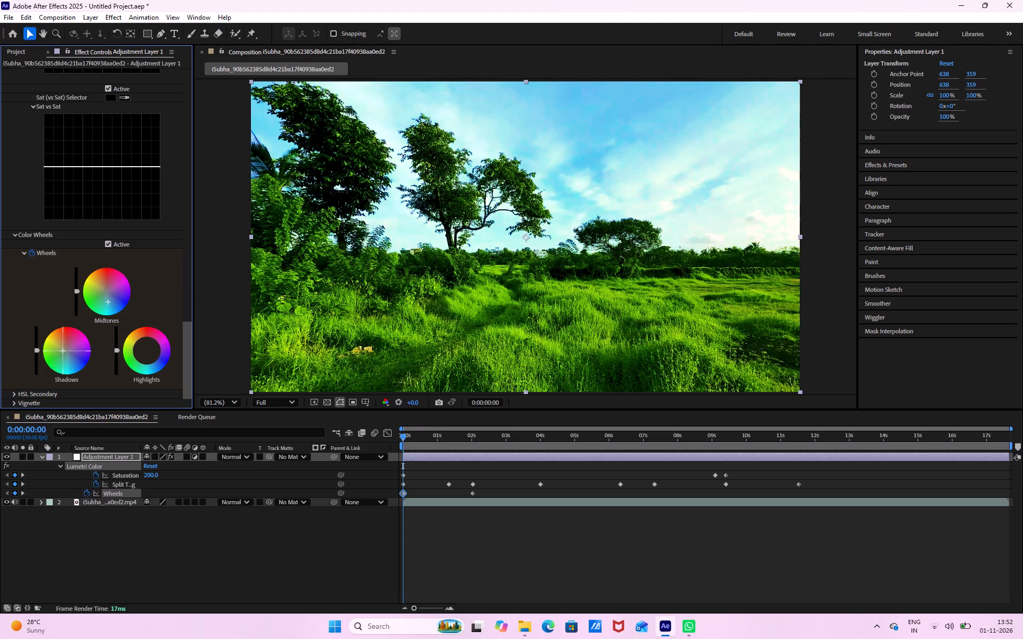
{"action": "left_click_drag", "start_coordinate": [37, 338], "coordinate": [11, 265]}
Tint the Highlights color wheel slightly toward green-cyan for the opening field shot at 0:00:00:00.
{"action": "left_click_drag", "start_coordinate": [150, 350], "coordinate": [191, 365]}
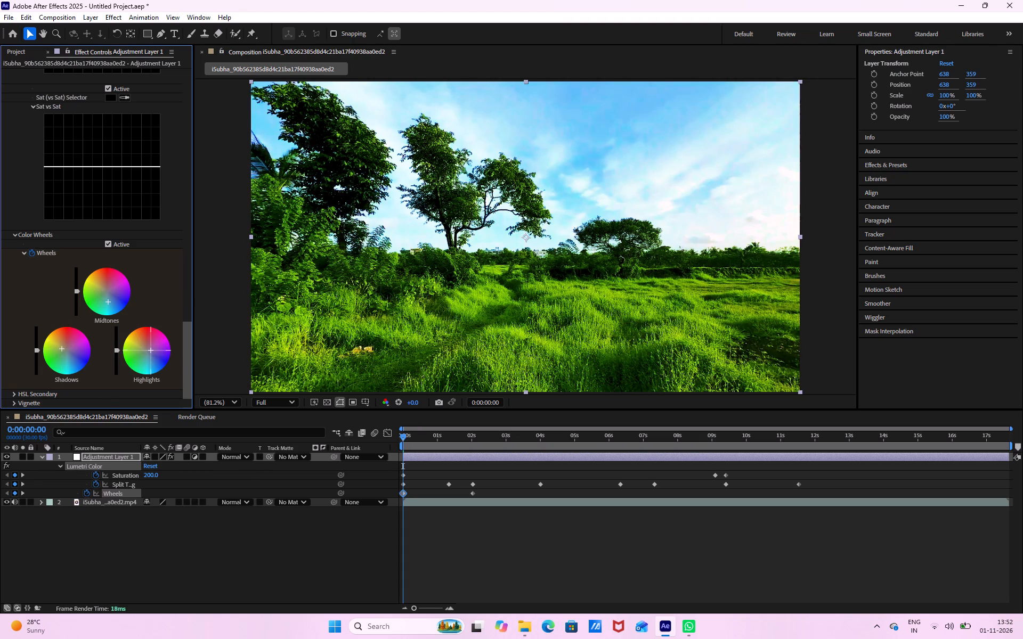
{"action": "left_click_drag", "start_coordinate": [191, 365], "coordinate": [472, 368]}
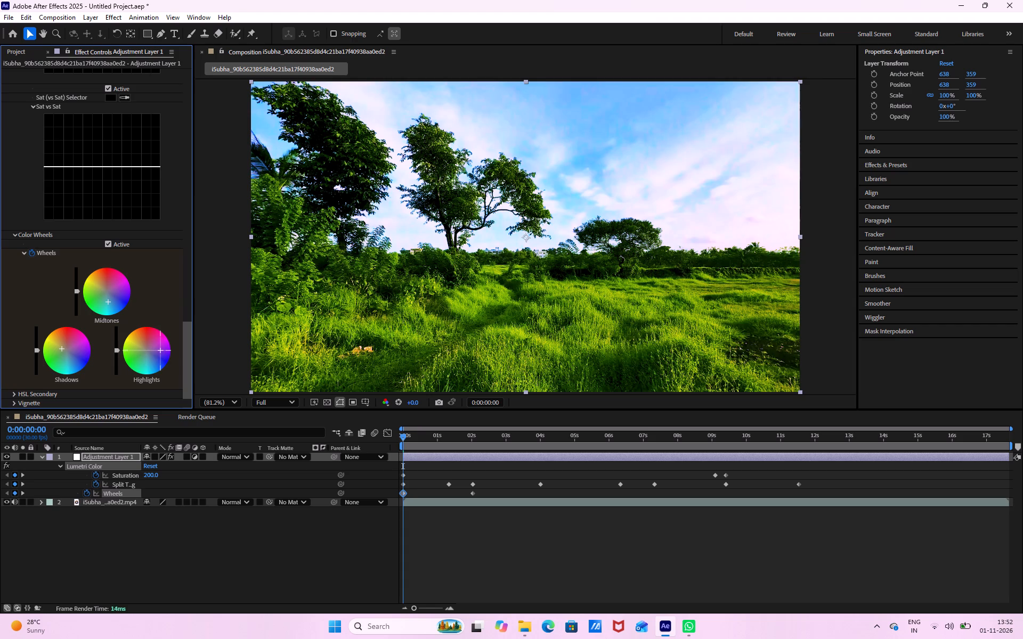
{"action": "left_click_drag", "start_coordinate": [472, 368], "coordinate": [171, 325]}
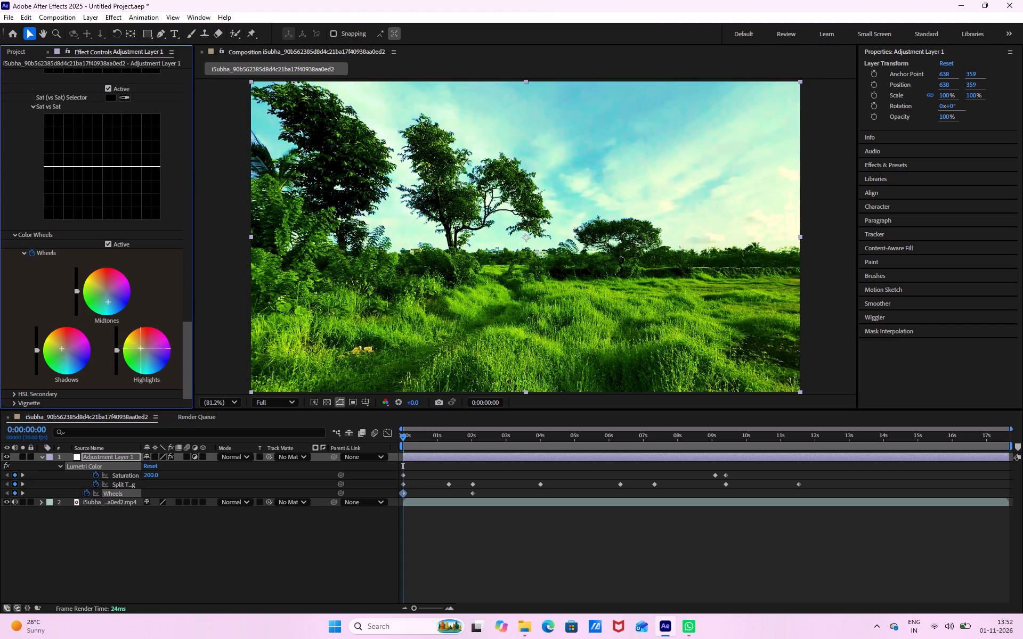
{"action": "left_click_drag", "start_coordinate": [171, 325], "coordinate": [311, 511]}
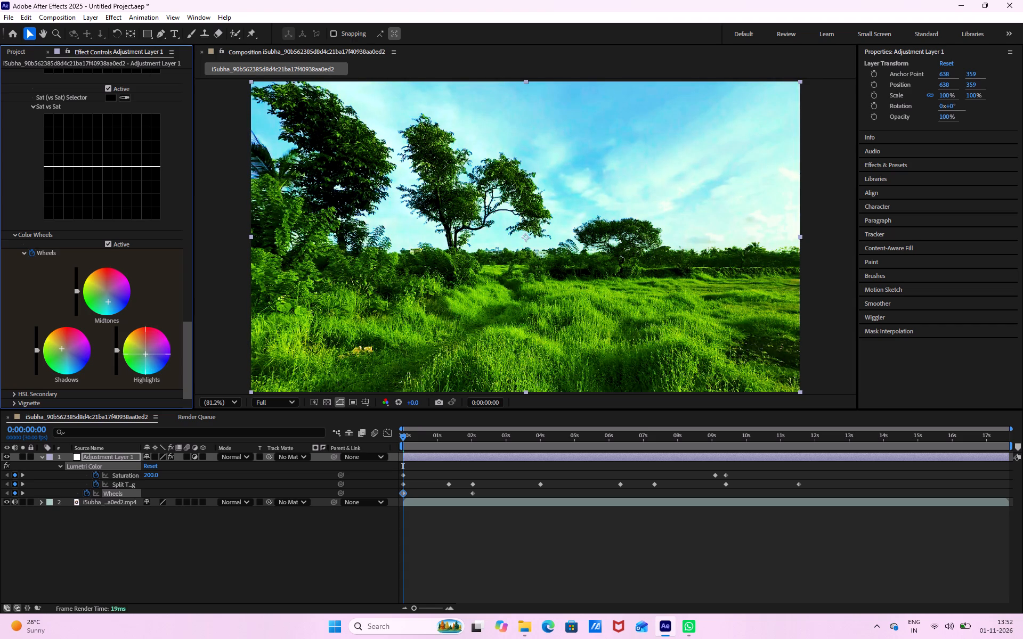
{"action": "left_click_drag", "start_coordinate": [311, 511], "coordinate": [322, 540]}
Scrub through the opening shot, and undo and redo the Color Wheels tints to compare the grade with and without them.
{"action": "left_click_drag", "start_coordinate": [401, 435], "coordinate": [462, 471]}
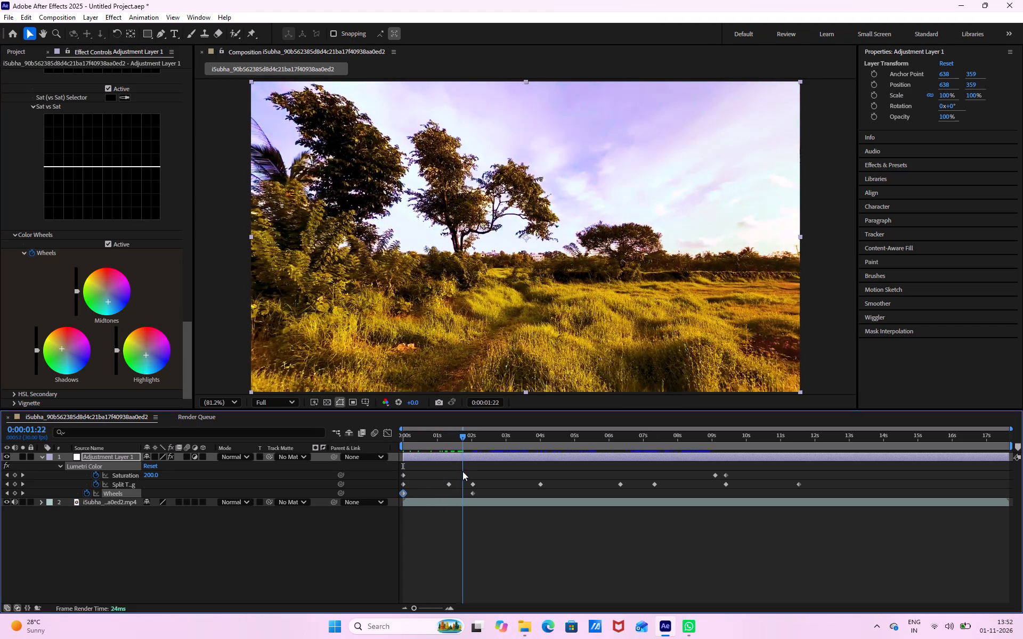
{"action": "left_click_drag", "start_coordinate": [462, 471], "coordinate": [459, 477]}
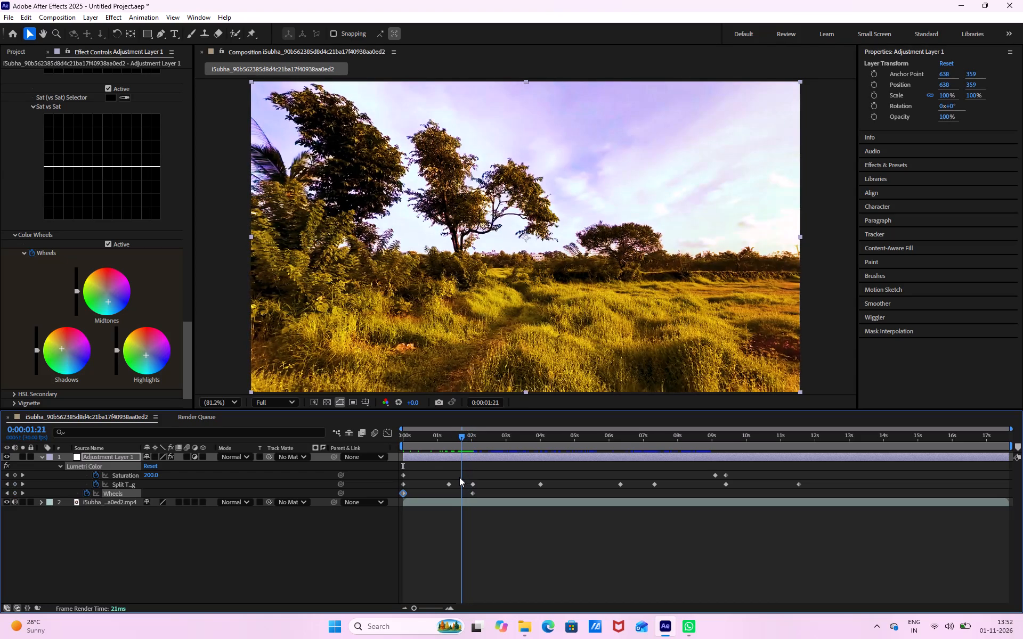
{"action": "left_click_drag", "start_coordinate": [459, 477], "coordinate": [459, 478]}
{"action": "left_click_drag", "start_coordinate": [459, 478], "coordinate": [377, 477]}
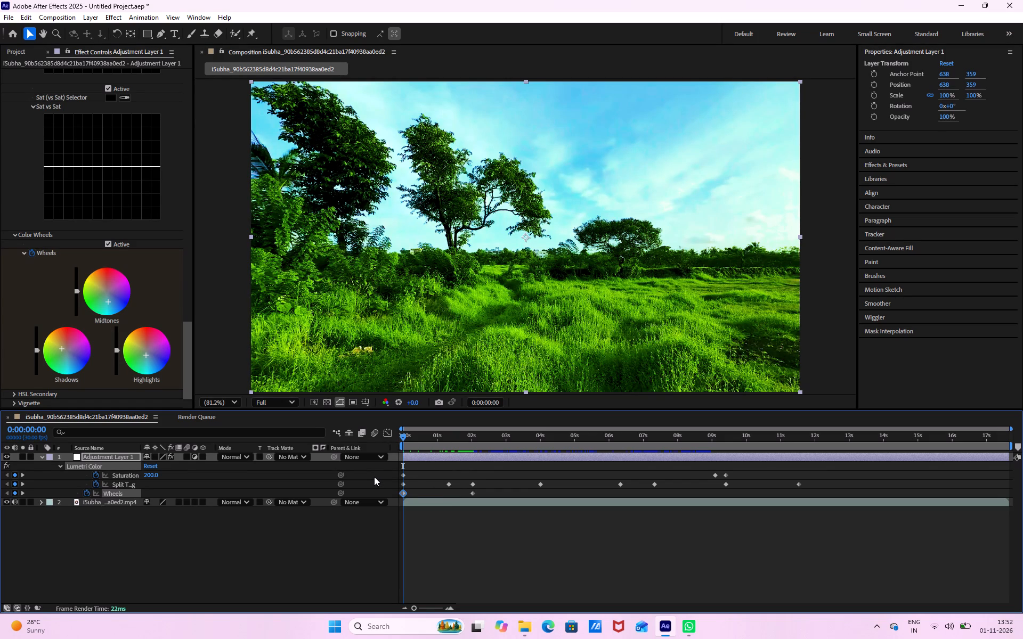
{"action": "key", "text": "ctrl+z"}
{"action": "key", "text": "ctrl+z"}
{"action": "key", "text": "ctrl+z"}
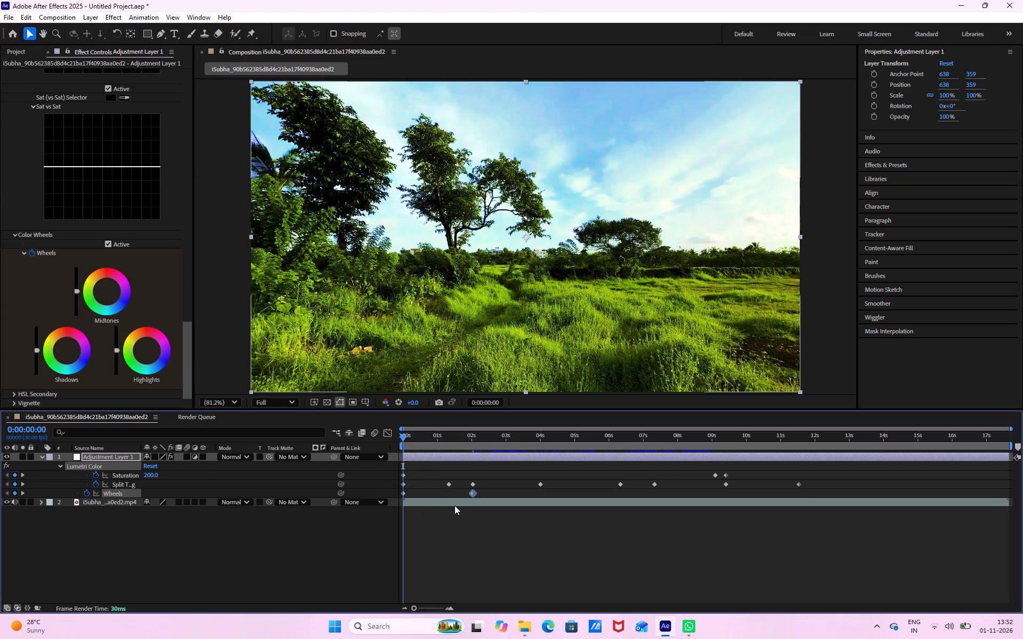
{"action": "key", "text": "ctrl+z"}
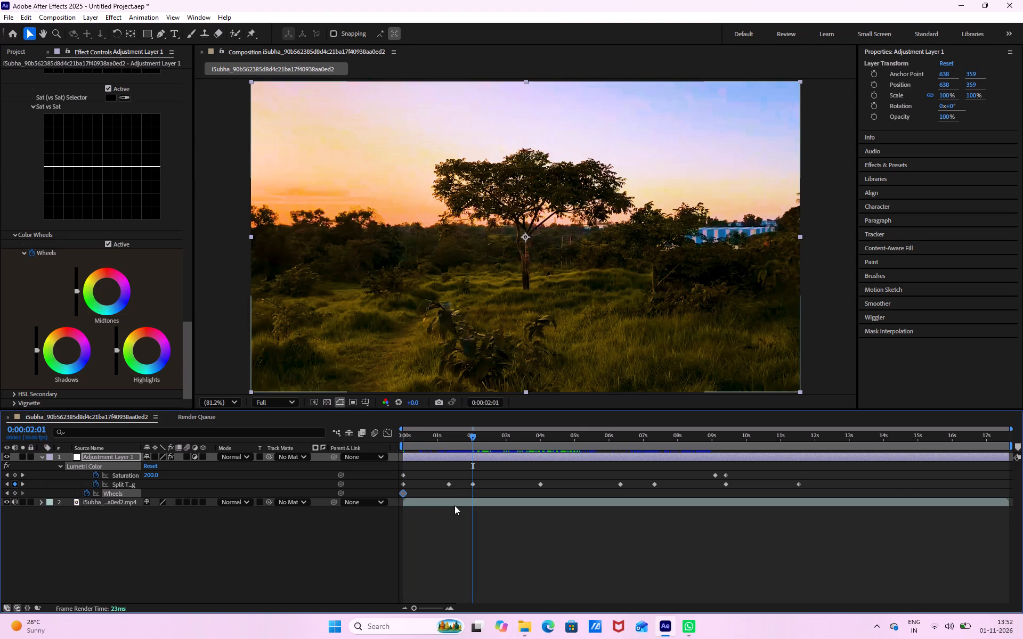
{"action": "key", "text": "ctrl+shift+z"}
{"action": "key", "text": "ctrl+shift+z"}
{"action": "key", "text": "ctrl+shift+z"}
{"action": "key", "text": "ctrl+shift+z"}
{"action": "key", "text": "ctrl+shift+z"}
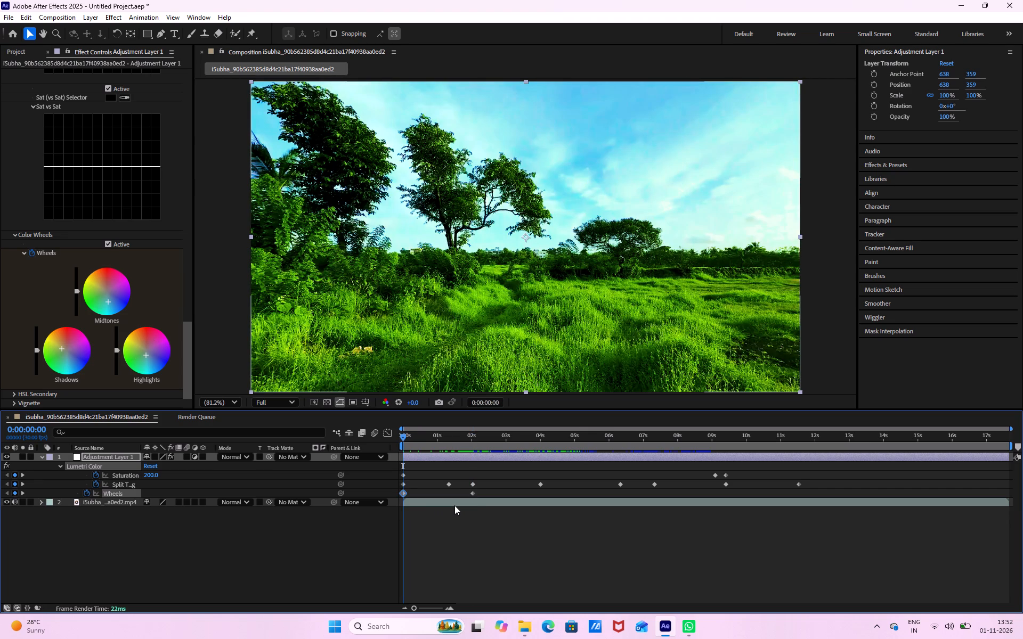
Preview the graded video from the opening field shot into the sunset tree shot to check the animated Wheels change.
{"action": "key", "text": "space"}
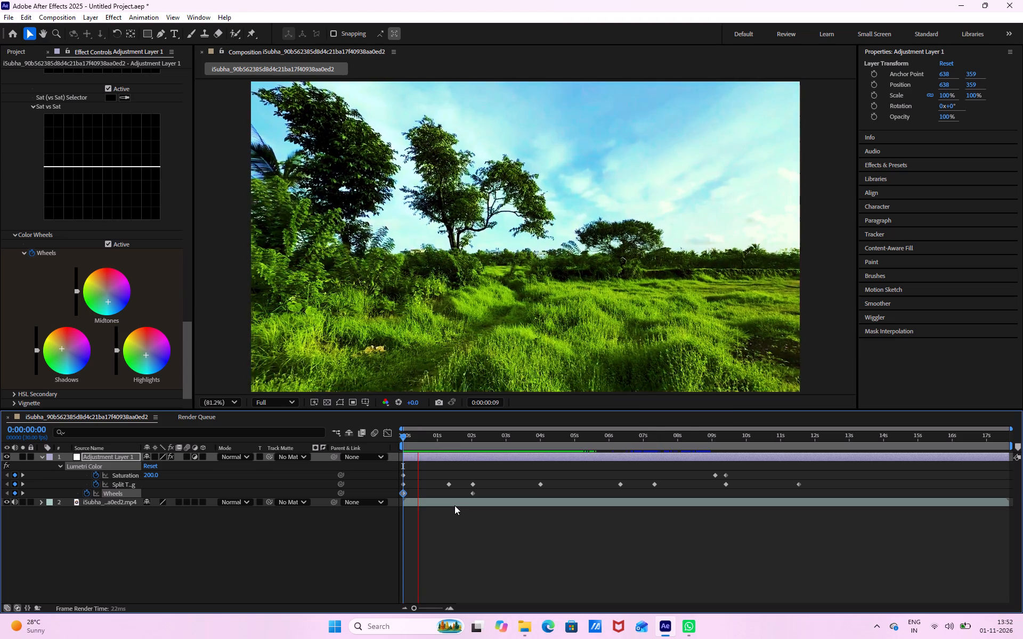
{"action": "key", "text": "space"}
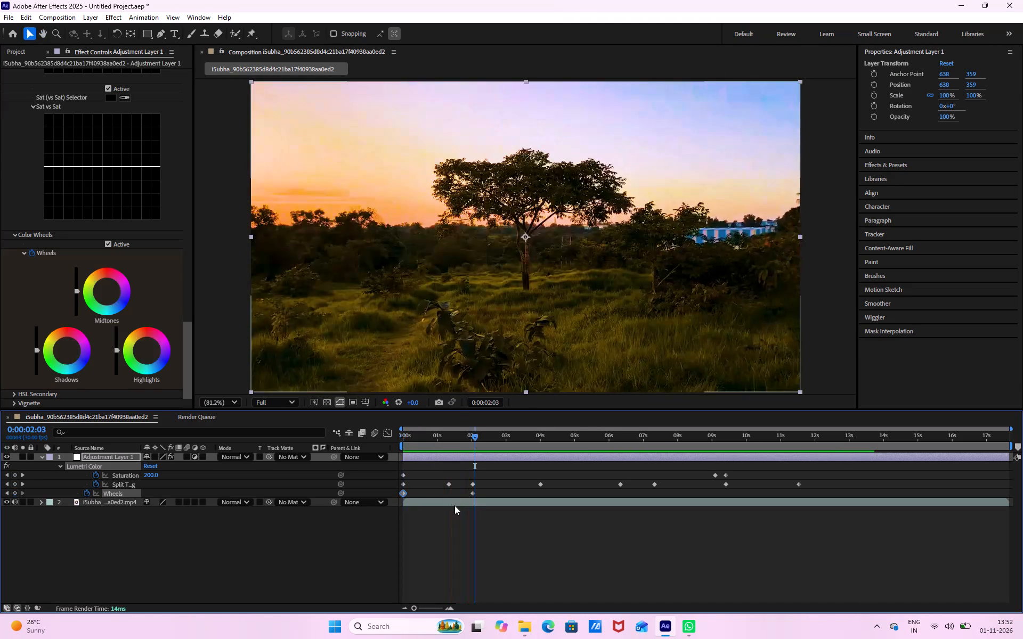
{"action": "left_click_drag", "start_coordinate": [472, 441], "coordinate": [460, 443]}
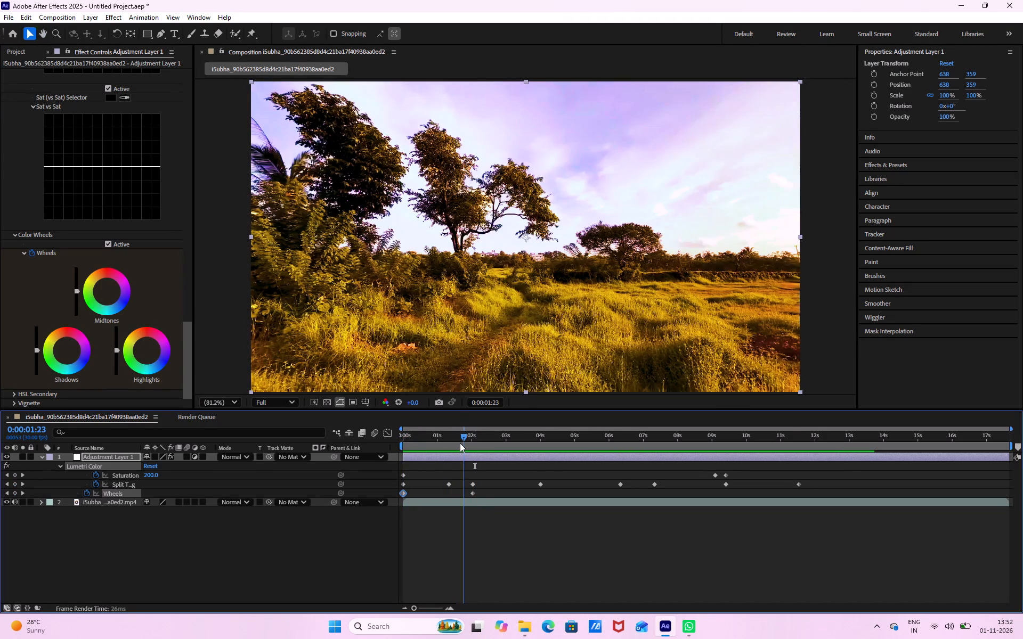
{"action": "left_click_drag", "start_coordinate": [460, 443], "coordinate": [469, 449]}
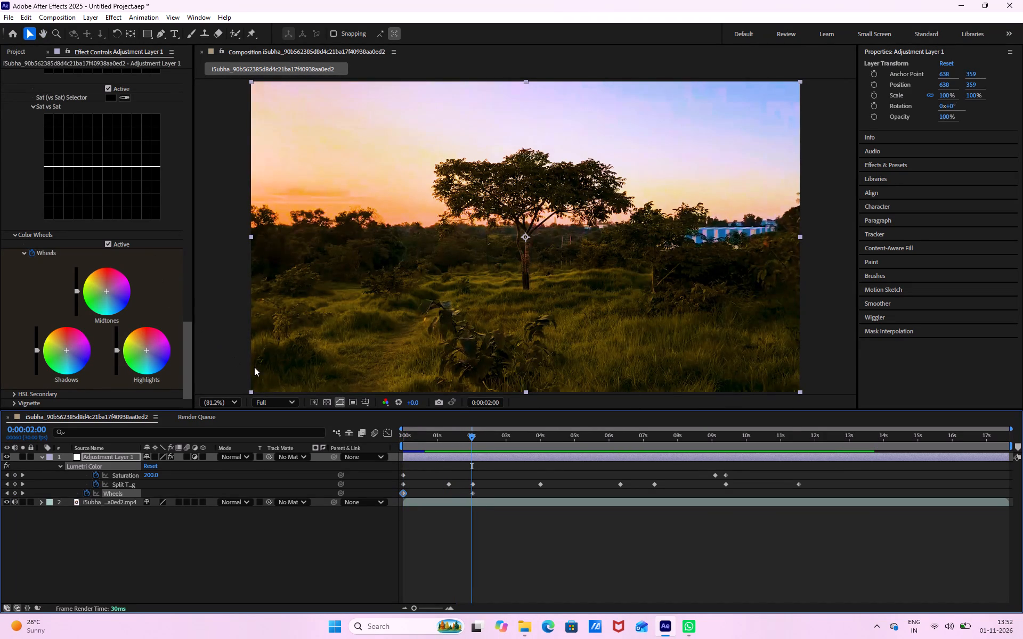
{"action": "left_click_drag", "start_coordinate": [475, 435], "coordinate": [290, 452]}
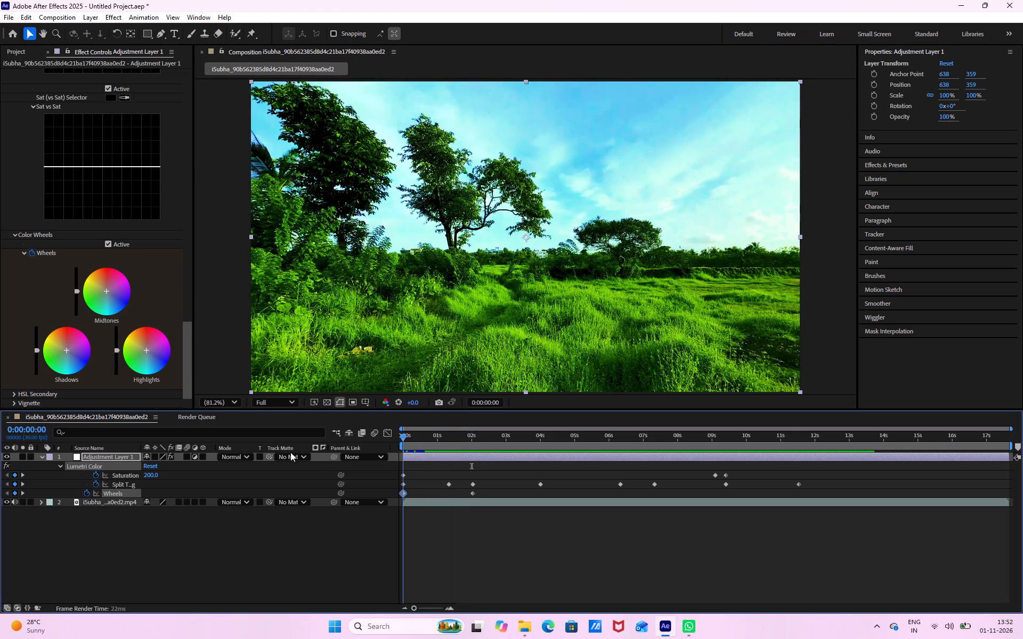
{"action": "left_click_drag", "start_coordinate": [290, 452], "coordinate": [338, 503]}
{"action": "key", "text": "space"}
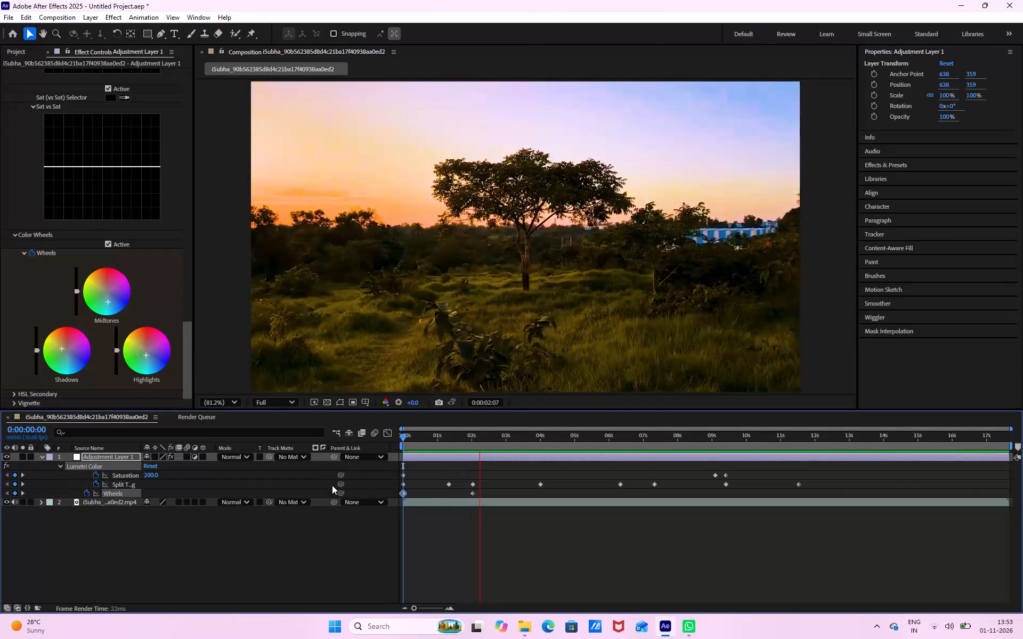
{"action": "key", "text": "space"}
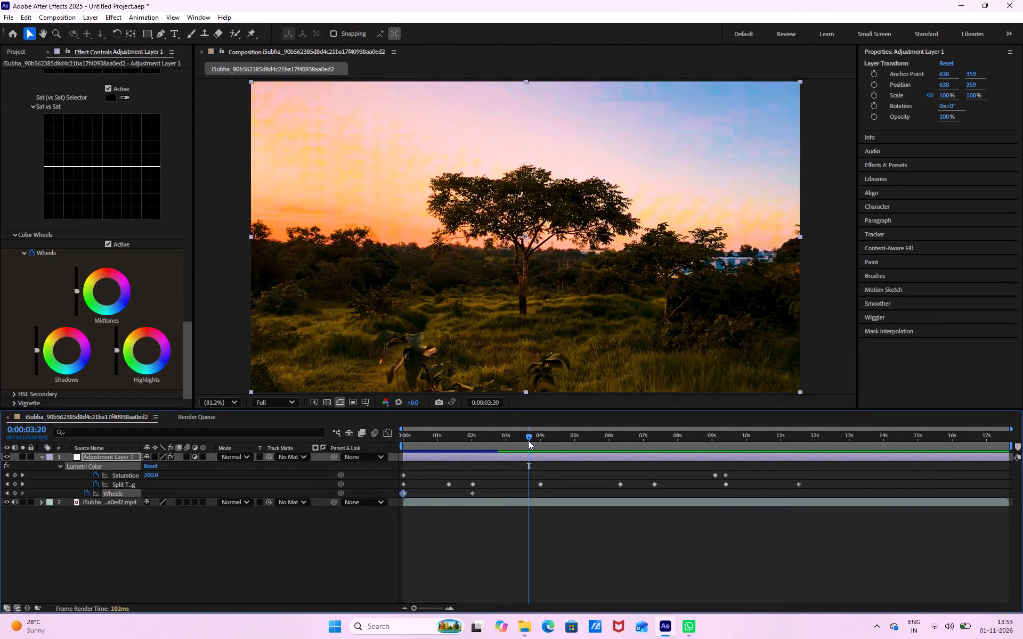
Add a Wheels keyframe at 0:00:07:10 on the roadside tree shot, aligned with the Split Toning keyframe.
{"action": "left_click_drag", "start_coordinate": [529, 439], "coordinate": [476, 511]}
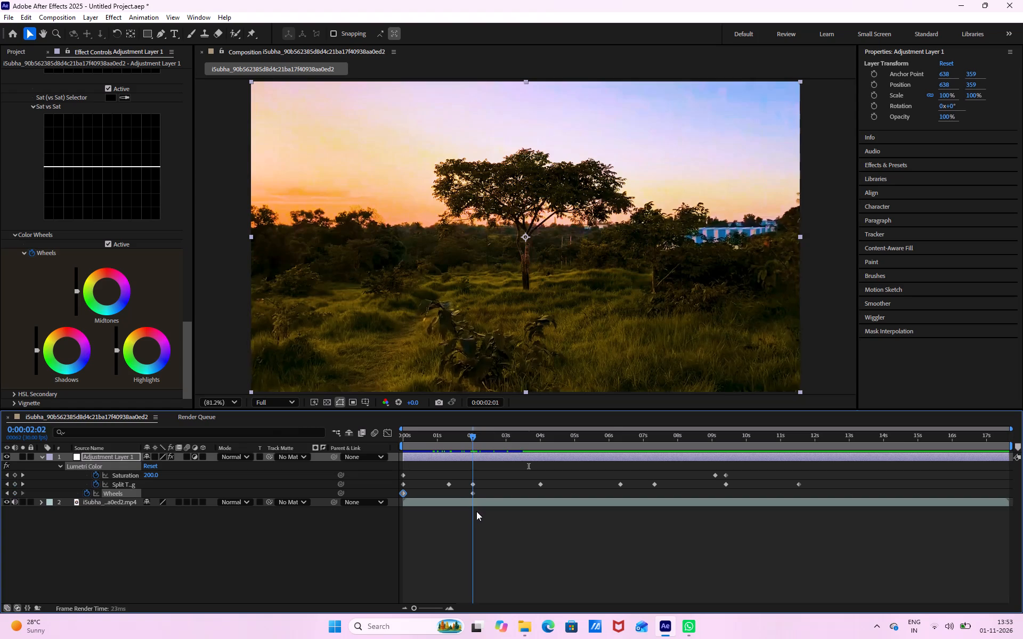
{"action": "left_click_drag", "start_coordinate": [476, 511], "coordinate": [675, 548]}
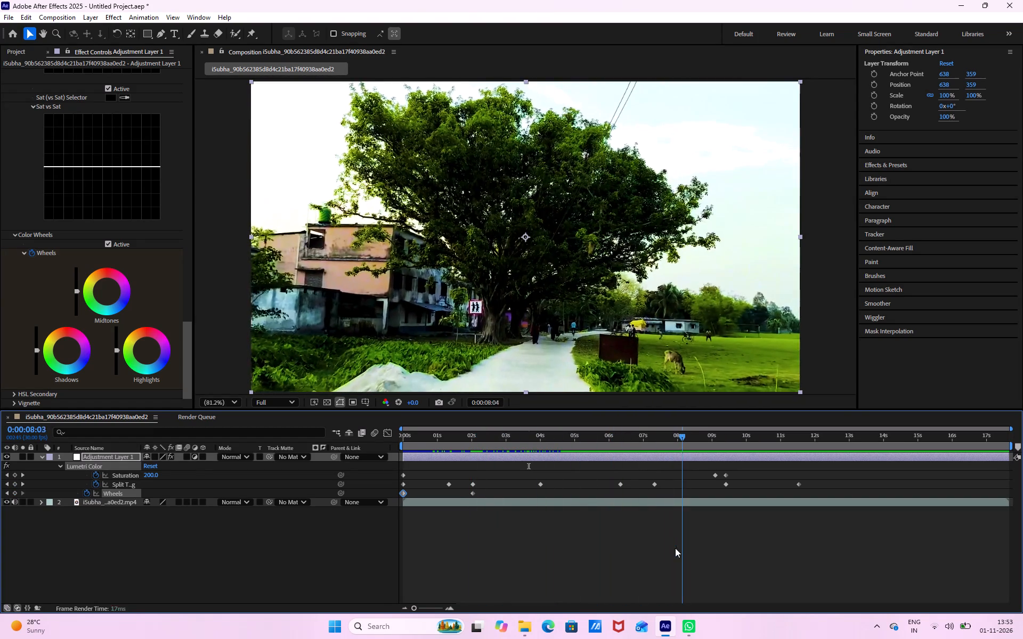
{"action": "left_click_drag", "start_coordinate": [675, 548], "coordinate": [653, 556]}
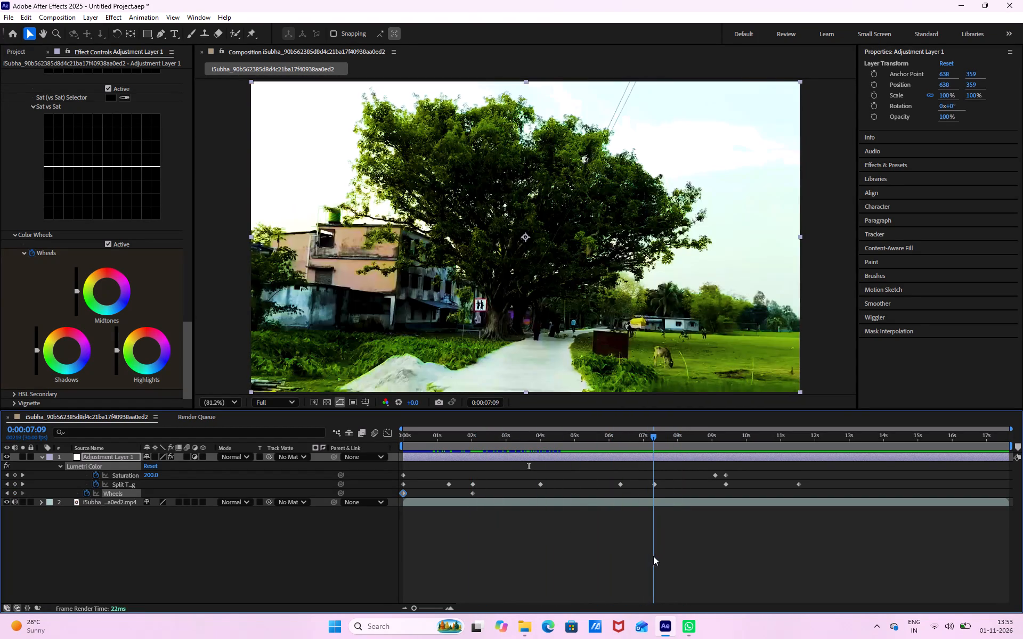
{"action": "left_click_drag", "start_coordinate": [653, 556], "coordinate": [655, 556]}
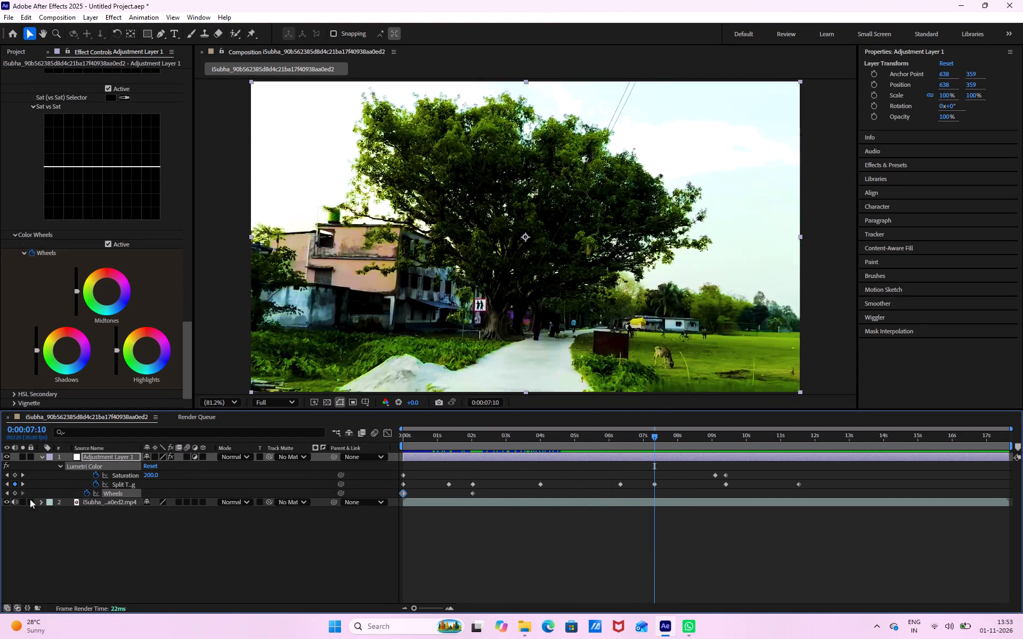
{"action": "left_click", "coordinate": [13, 495]}
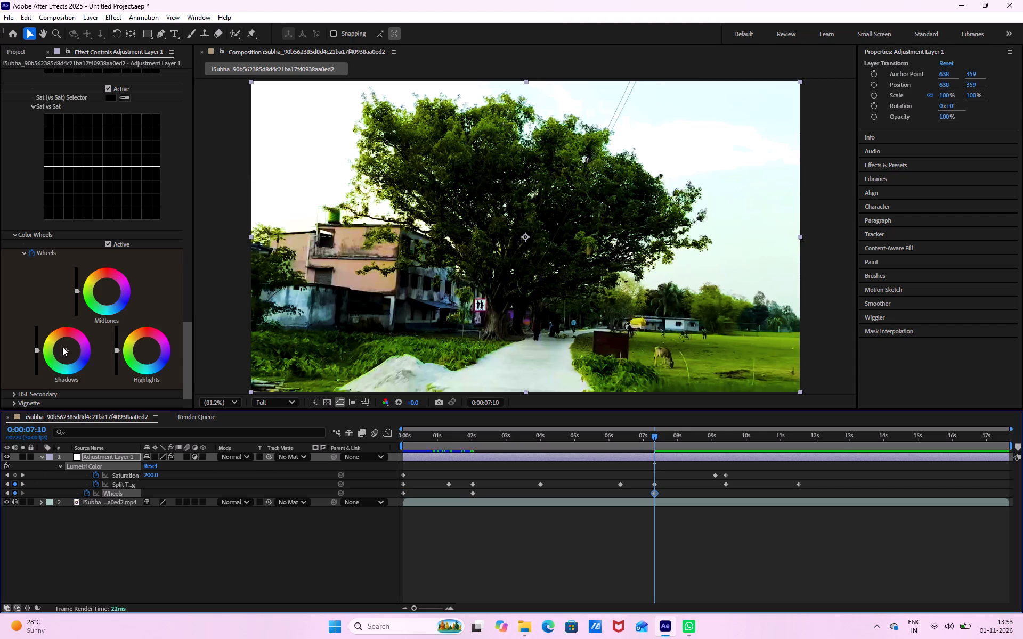
Tint the Shadows color wheel slightly toward green-cyan for the roadside tree shot at 0:00:07:10.
{"action": "left_click_drag", "start_coordinate": [66, 350], "coordinate": [63, 354]}
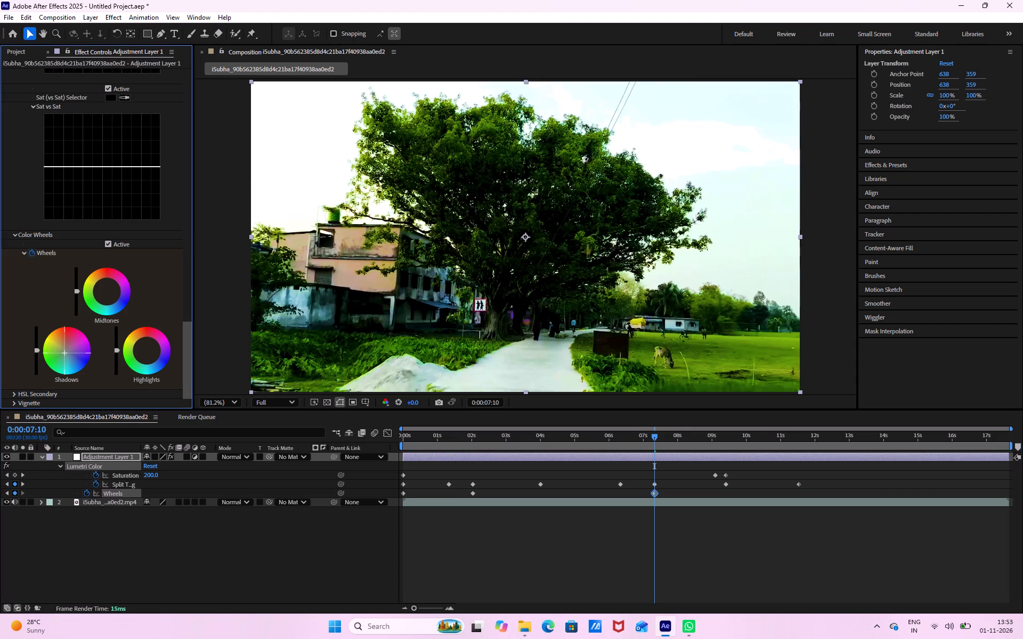
{"action": "left_click_drag", "start_coordinate": [63, 354], "coordinate": [23, 405]}
{"action": "left_click_drag", "start_coordinate": [23, 405], "coordinate": [17, 396]}
Tint the Midtones color wheel slightly toward blue for the roadside tree shot, trying a green tint first.
{"action": "left_click_drag", "start_coordinate": [105, 290], "coordinate": [107, 291]}
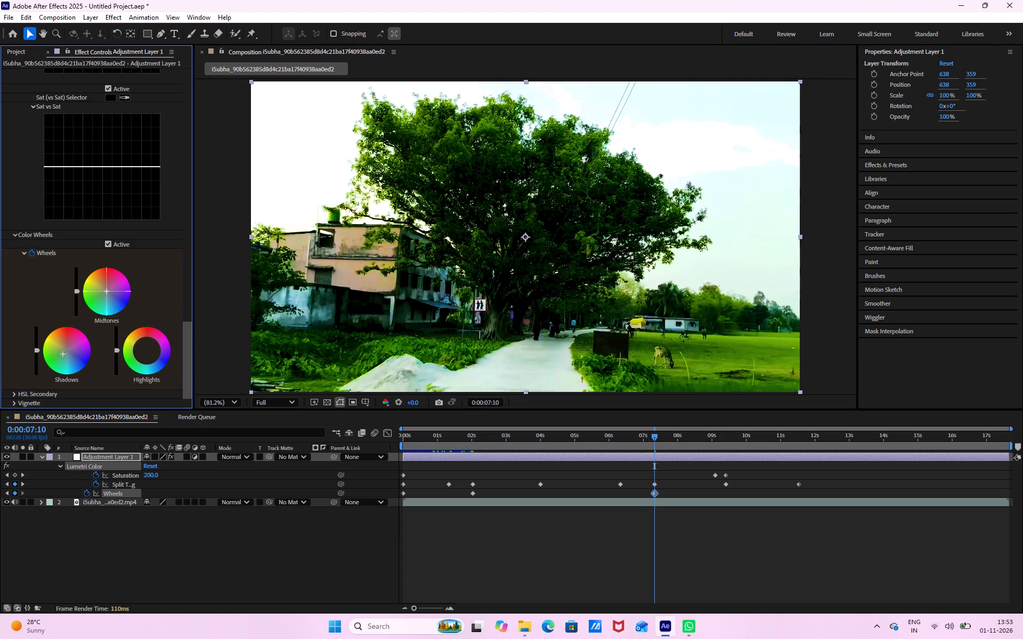
{"action": "left_click_drag", "start_coordinate": [107, 291], "coordinate": [101, 303]}
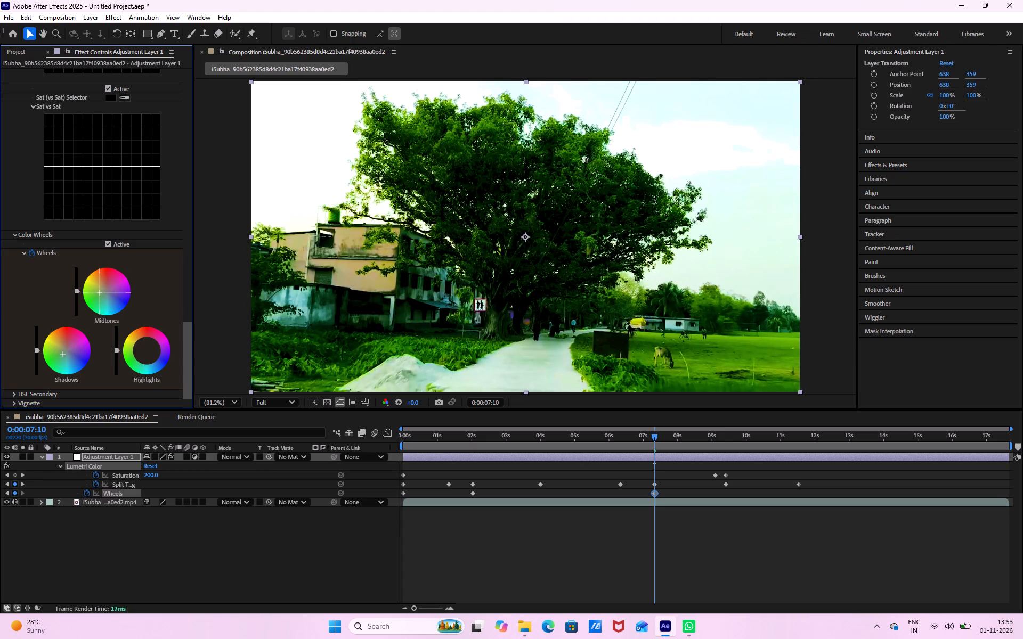
{"action": "left_click_drag", "start_coordinate": [101, 303], "coordinate": [191, 333]}
{"action": "left_click_drag", "start_coordinate": [191, 333], "coordinate": [240, 312]}
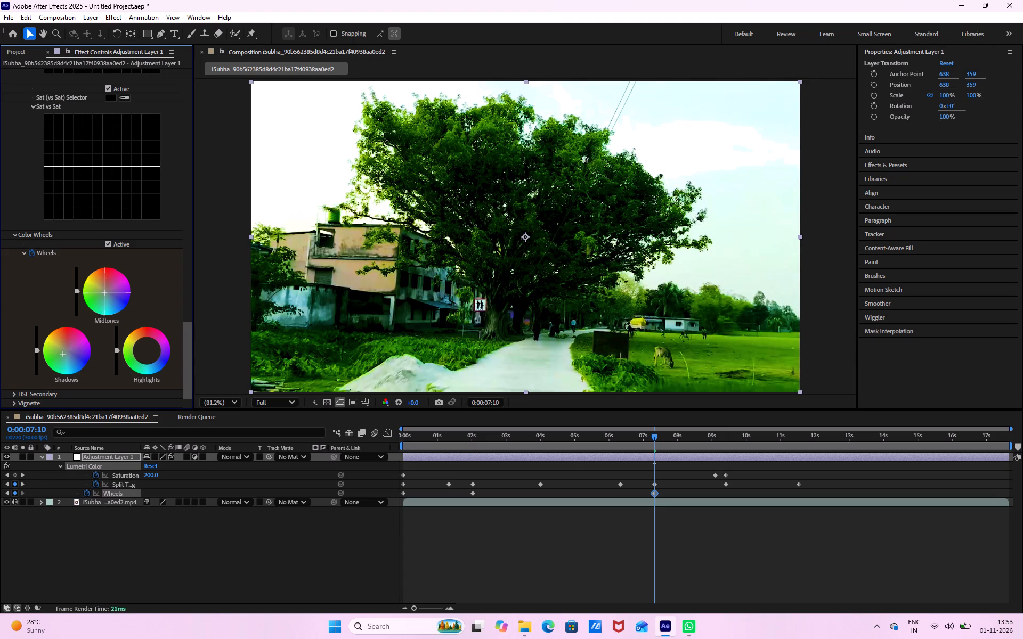
{"action": "left_click_drag", "start_coordinate": [240, 312], "coordinate": [535, 425]}
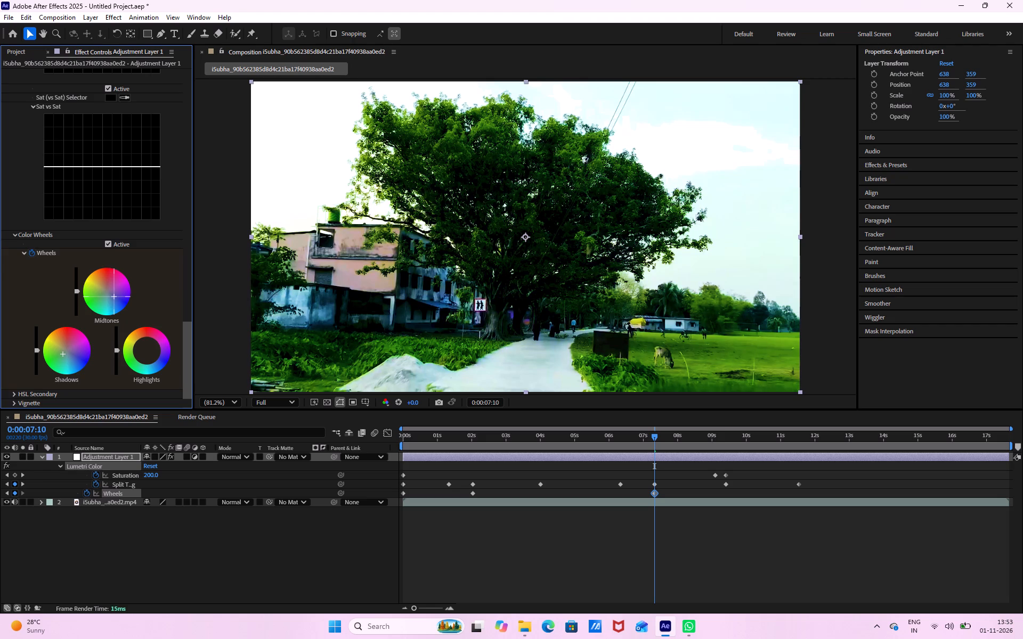
{"action": "left_click_drag", "start_coordinate": [535, 425], "coordinate": [564, 392]}
{"action": "left_click_drag", "start_coordinate": [564, 392], "coordinate": [476, 370]}
Tint the Highlights color wheel slightly toward green-cyan at 0:00:07:10 and play the video onward to check the grade.
{"action": "left_click_drag", "start_coordinate": [143, 349], "coordinate": [112, 429]}
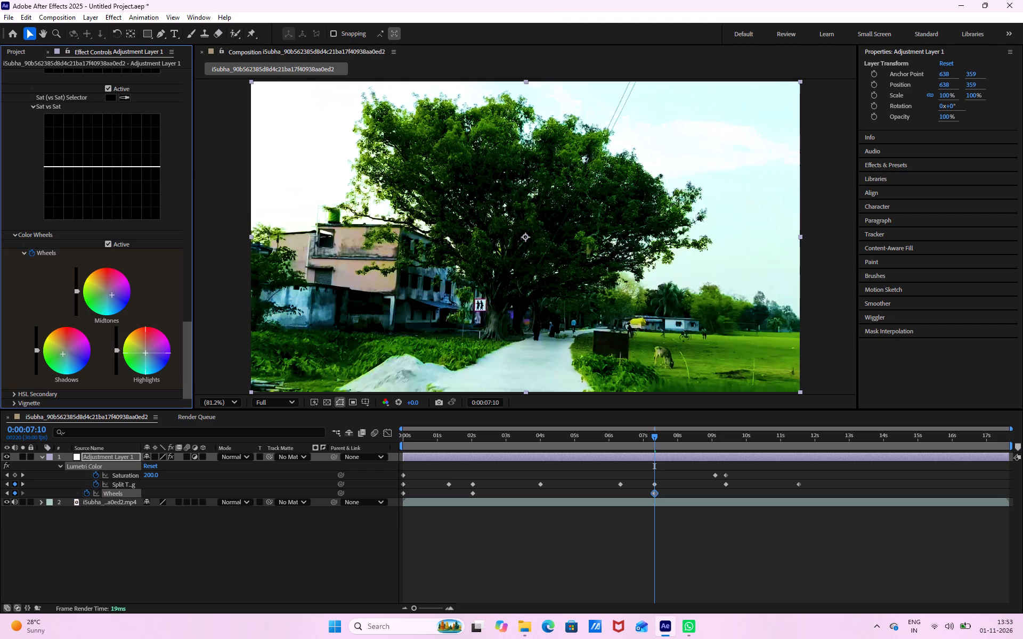
{"action": "left_click_drag", "start_coordinate": [112, 429], "coordinate": [82, 427]}
{"action": "left_click_drag", "start_coordinate": [82, 427], "coordinate": [74, 418]}
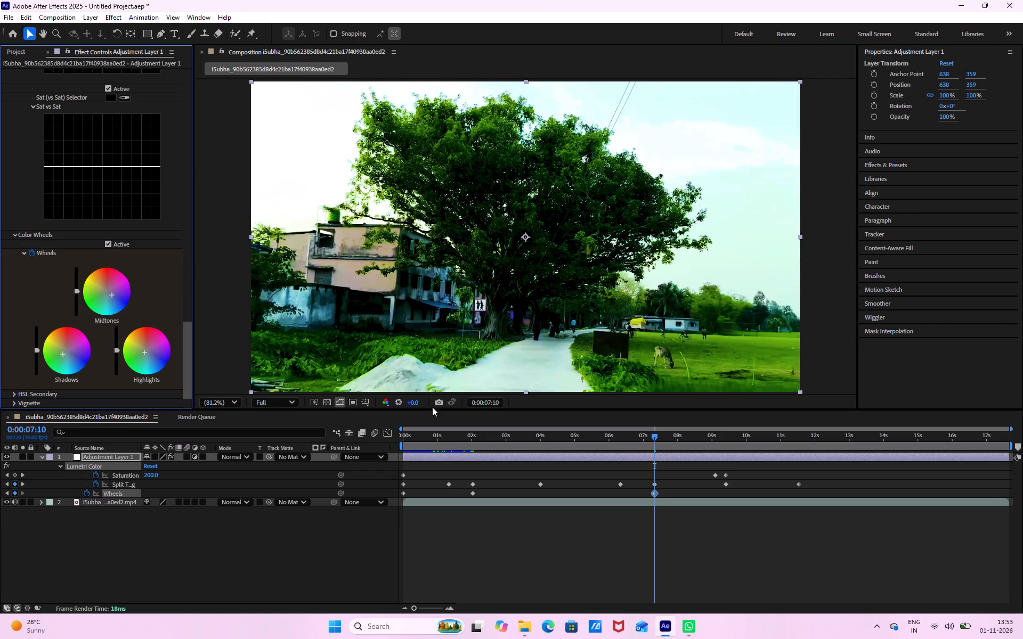
{"action": "key", "text": "space"}
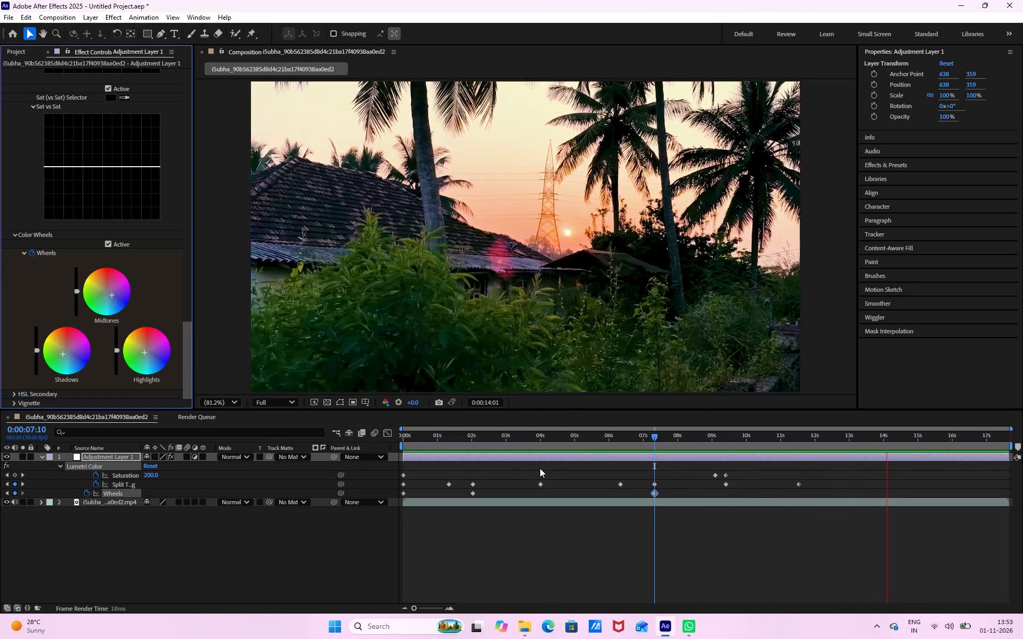
{"action": "key", "text": "space"}
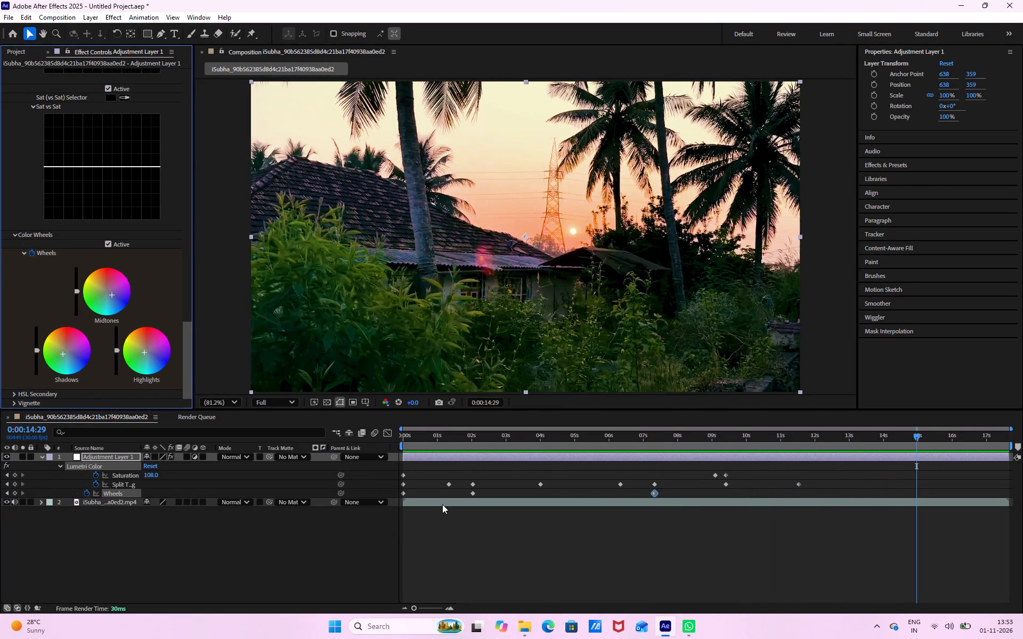
Copy the neutral Wheels keyframe near the 2-second mark and paste it at 0:00:11:06, where the sunlit grass field shot starts.
{"action": "left_click_drag", "start_coordinate": [494, 493], "coordinate": [440, 501]}
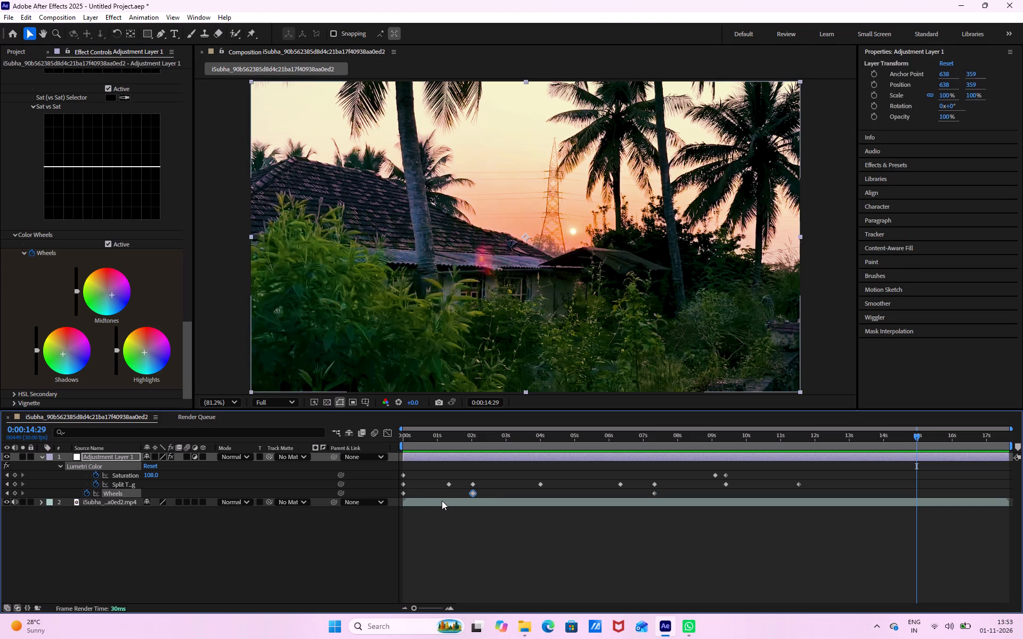
{"action": "key", "text": "ctrl+c"}
{"action": "left_click_drag", "start_coordinate": [915, 440], "coordinate": [745, 495]}
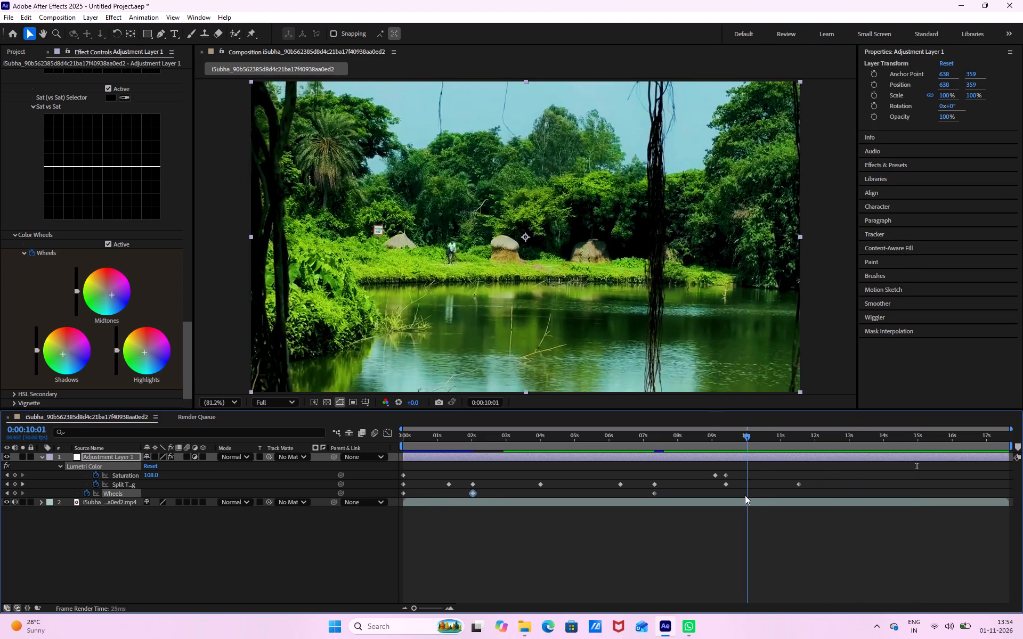
{"action": "left_click_drag", "start_coordinate": [745, 495], "coordinate": [783, 530]}
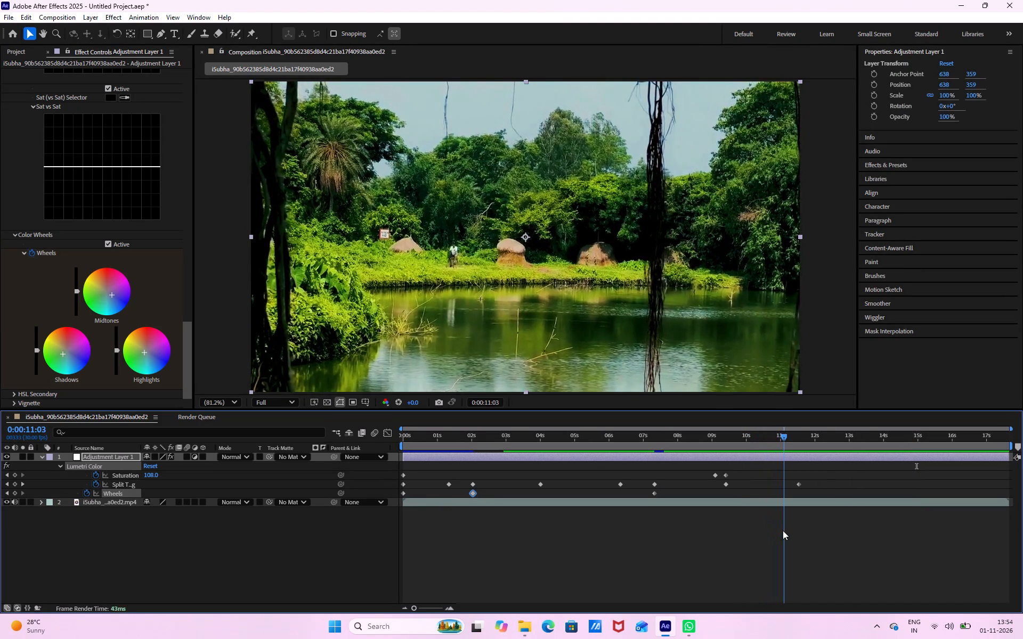
{"action": "left_click_drag", "start_coordinate": [783, 530], "coordinate": [785, 539]}
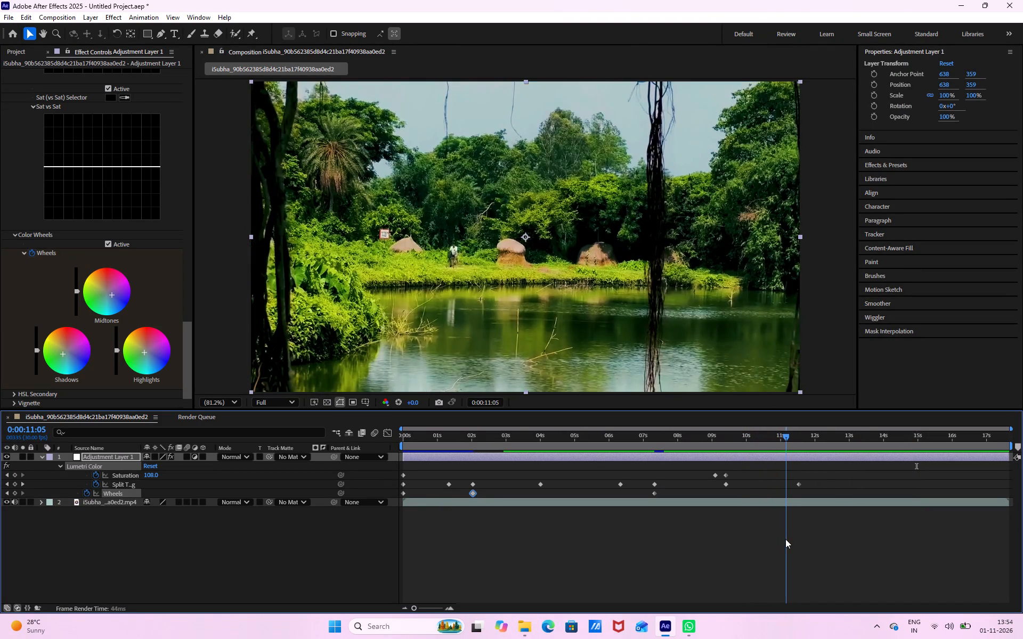
{"action": "left_click_drag", "start_coordinate": [785, 539], "coordinate": [786, 540]}
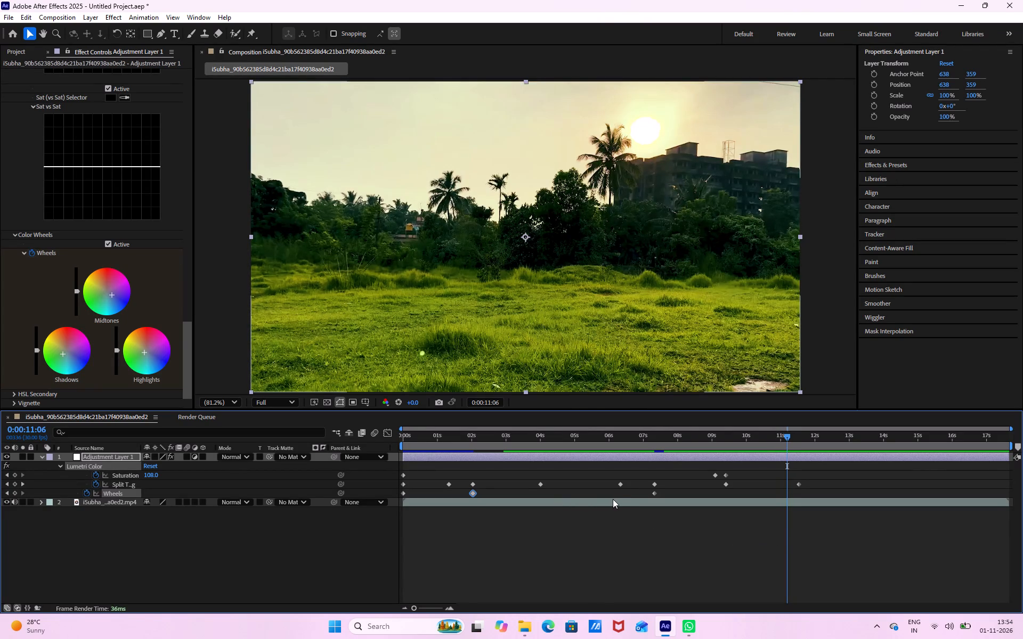
{"action": "key", "text": "ctrl+v"}
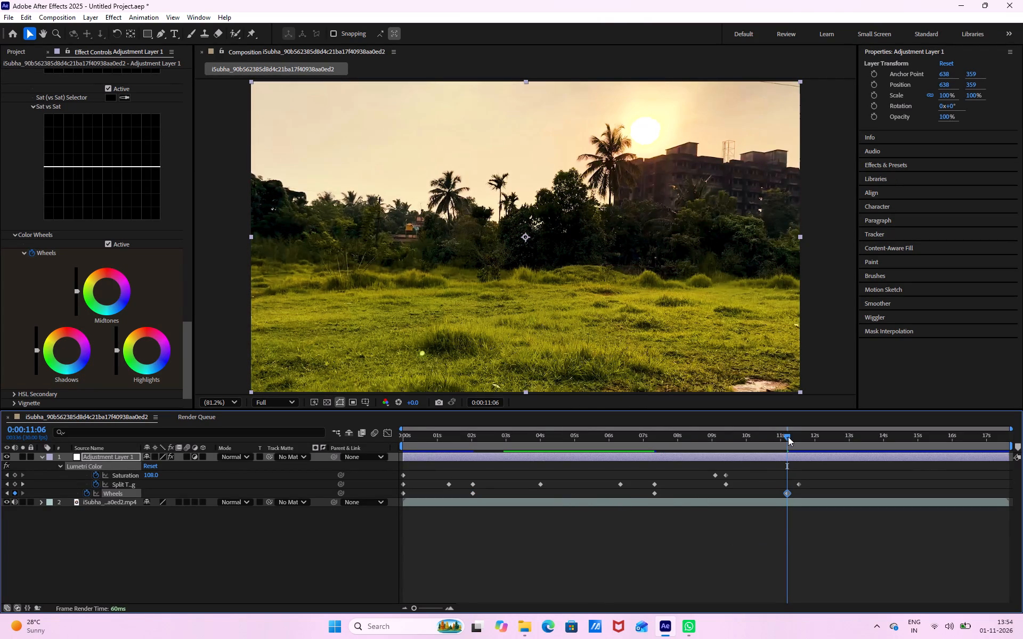
Preview the graded video from 0:00:11:00 through the grass field and palm sunset shots to check the Wheels reset.
{"action": "left_click_drag", "start_coordinate": [788, 437], "coordinate": [839, 505]}
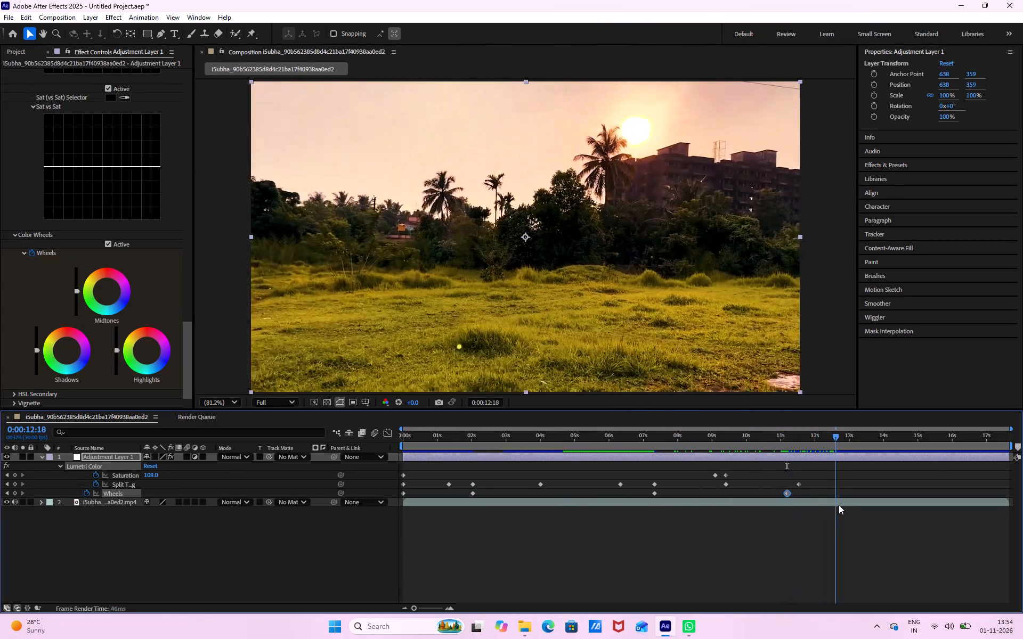
{"action": "left_click_drag", "start_coordinate": [839, 505], "coordinate": [781, 512]}
{"action": "key", "text": "space"}
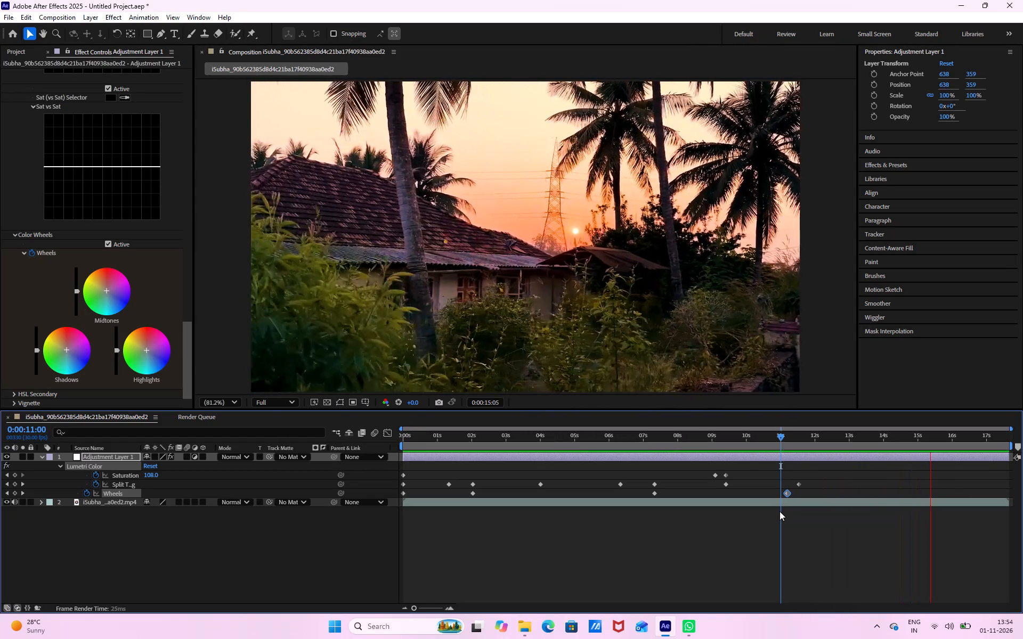
{"action": "key", "text": "space"}
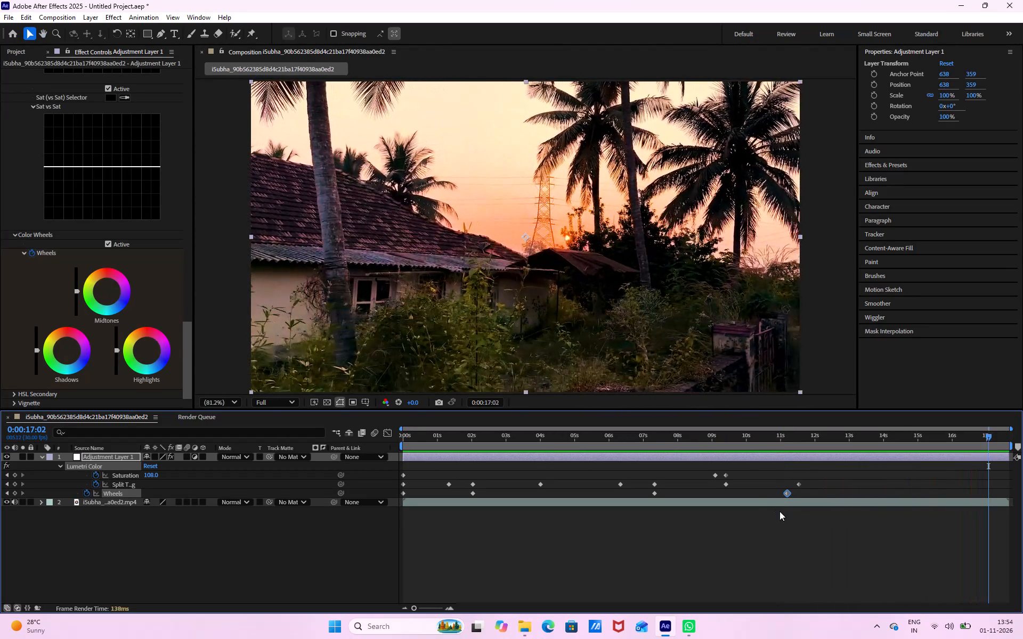
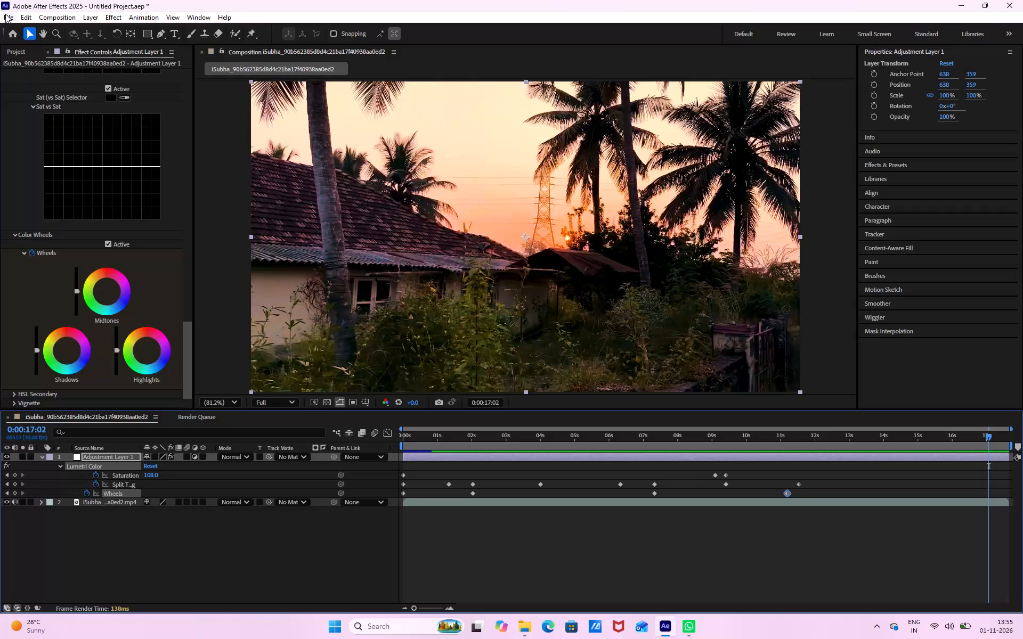
Change the composition settings to the Social Media Portrait HD preset, 1080x1920 at 30 fps.
{"action": "left_click", "coordinate": [5, 18]}
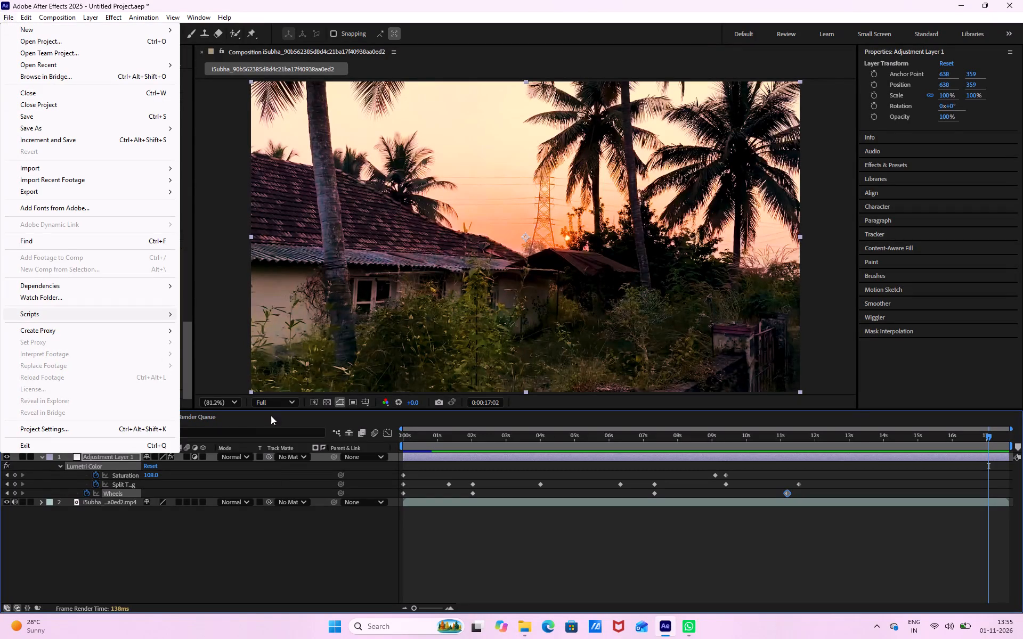
{"action": "left_click", "coordinate": [277, 535]}
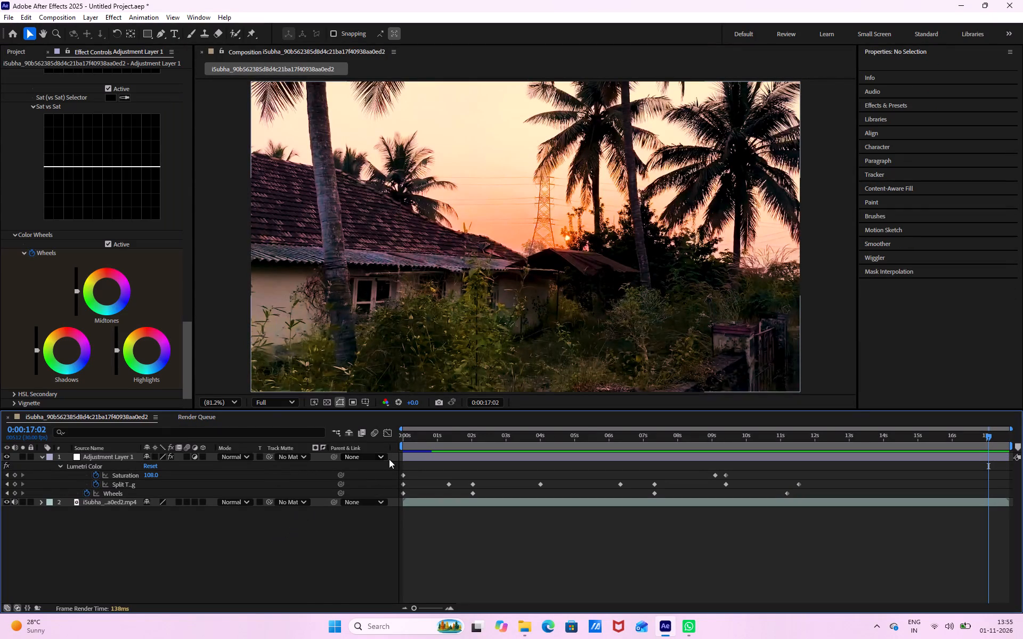
{"action": "key", "text": "ctrl+k"}
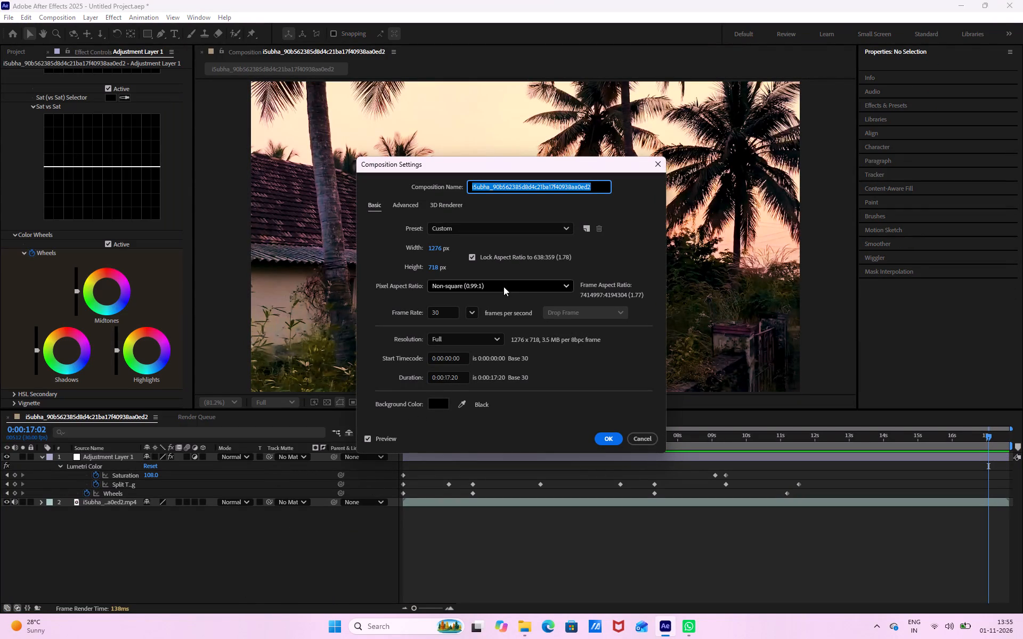
{"action": "left_click", "coordinate": [556, 229]}
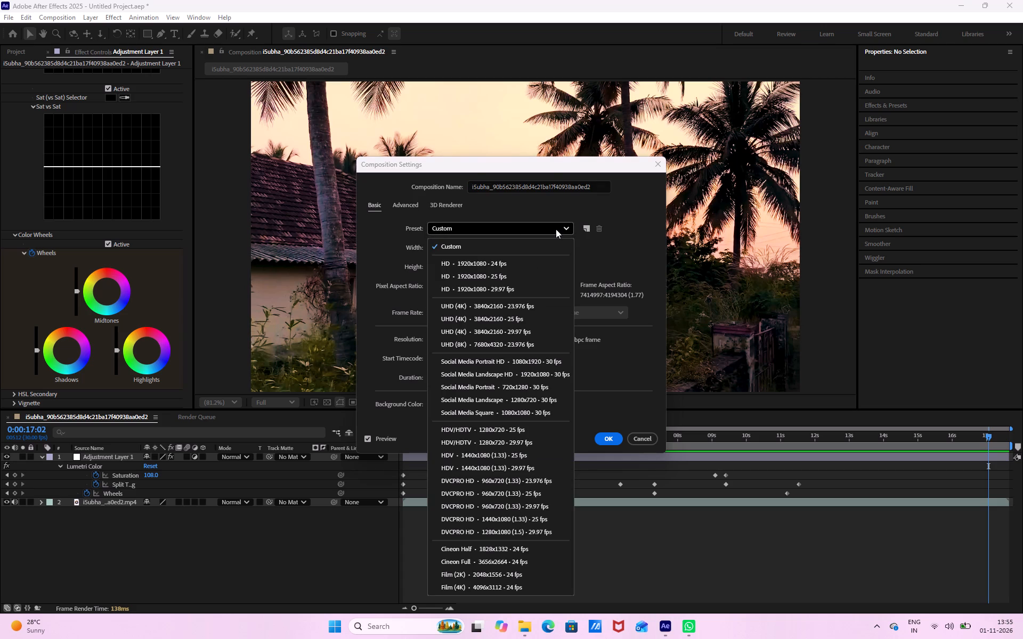
{"action": "left_click", "coordinate": [512, 365]}
{"action": "left_click", "coordinate": [607, 439]}
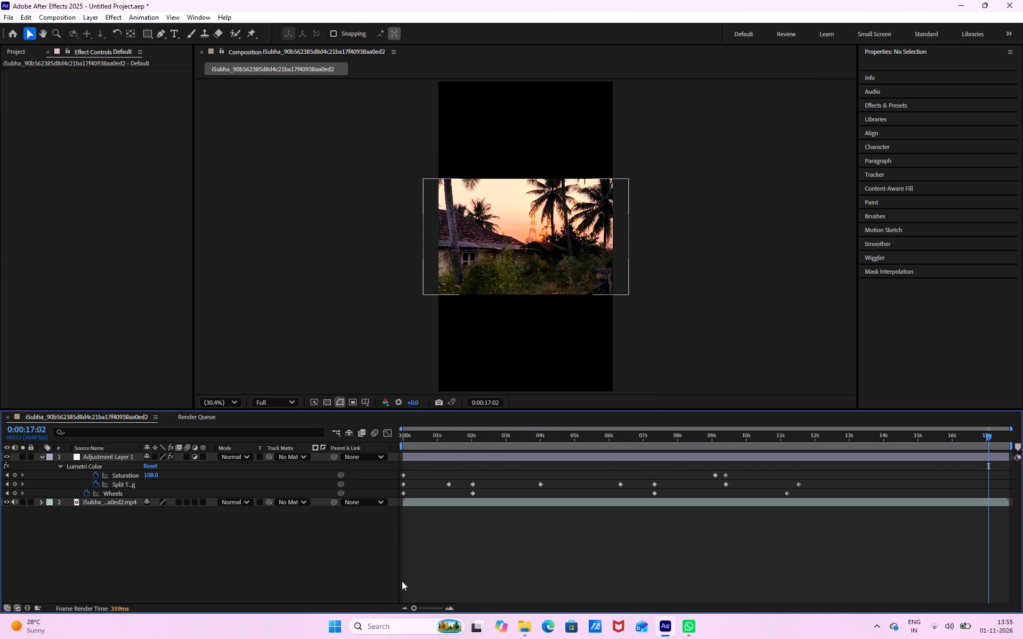
Rotate both the adjustment layer and the video layer by 90° to match the portrait frame.
{"action": "left_click", "coordinate": [420, 502]}
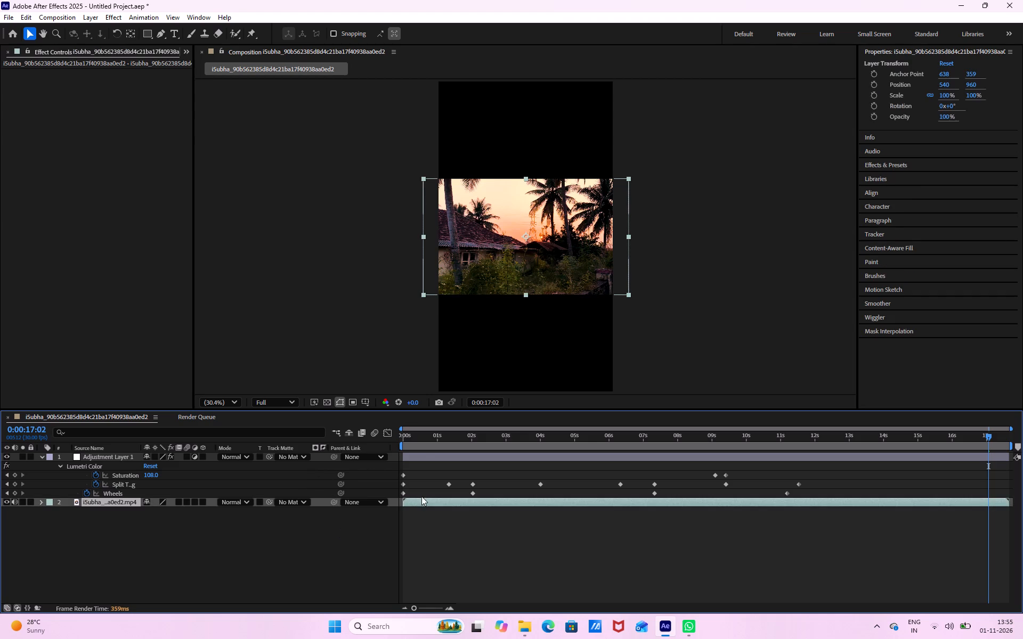
{"action": "left_click", "coordinate": [435, 457], "text": "shift"}
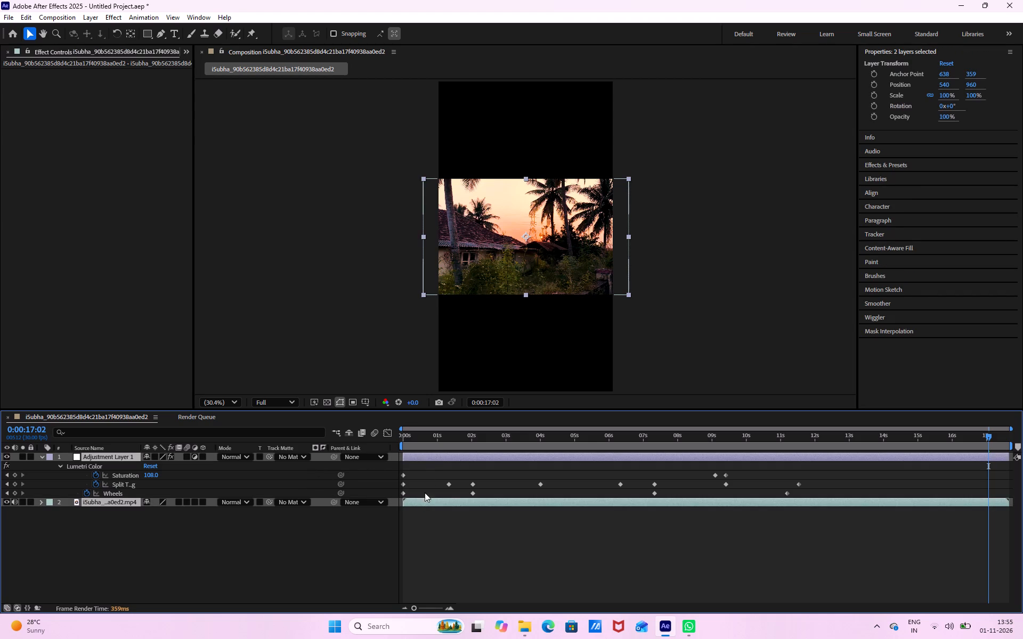
{"action": "left_click", "coordinate": [40, 456]}
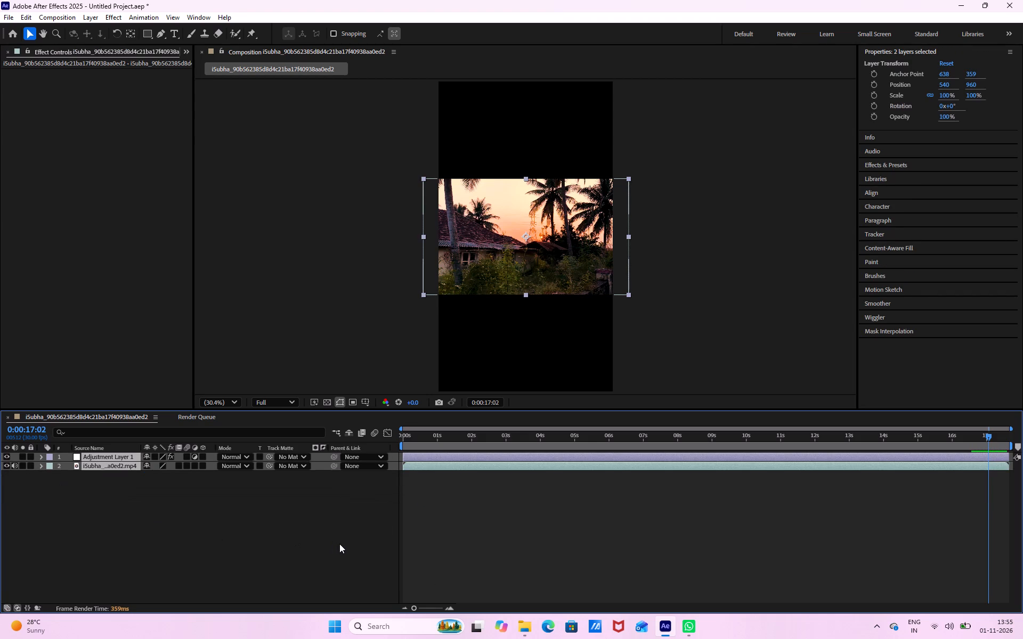
{"action": "key", "text": "r"}
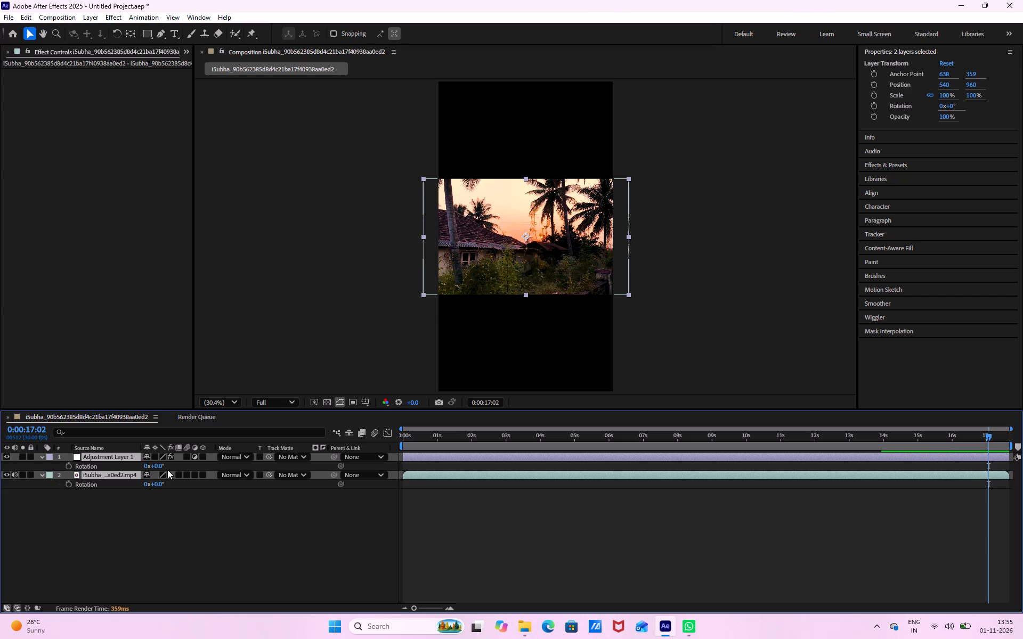
{"action": "left_click", "coordinate": [160, 469]}
{"action": "type", "text": "90"}
{"action": "key", "text": "Return"}
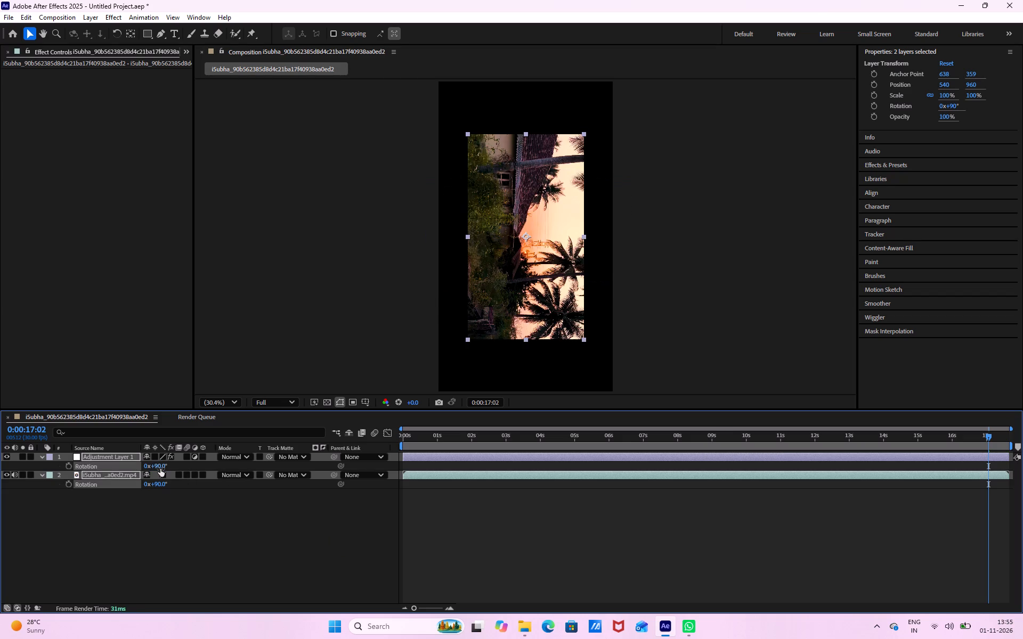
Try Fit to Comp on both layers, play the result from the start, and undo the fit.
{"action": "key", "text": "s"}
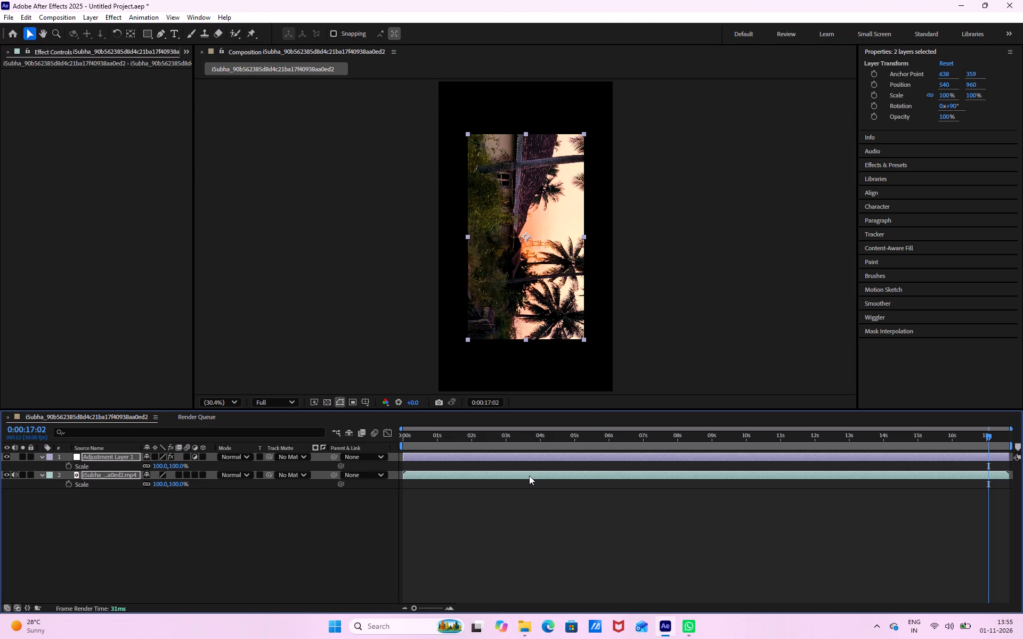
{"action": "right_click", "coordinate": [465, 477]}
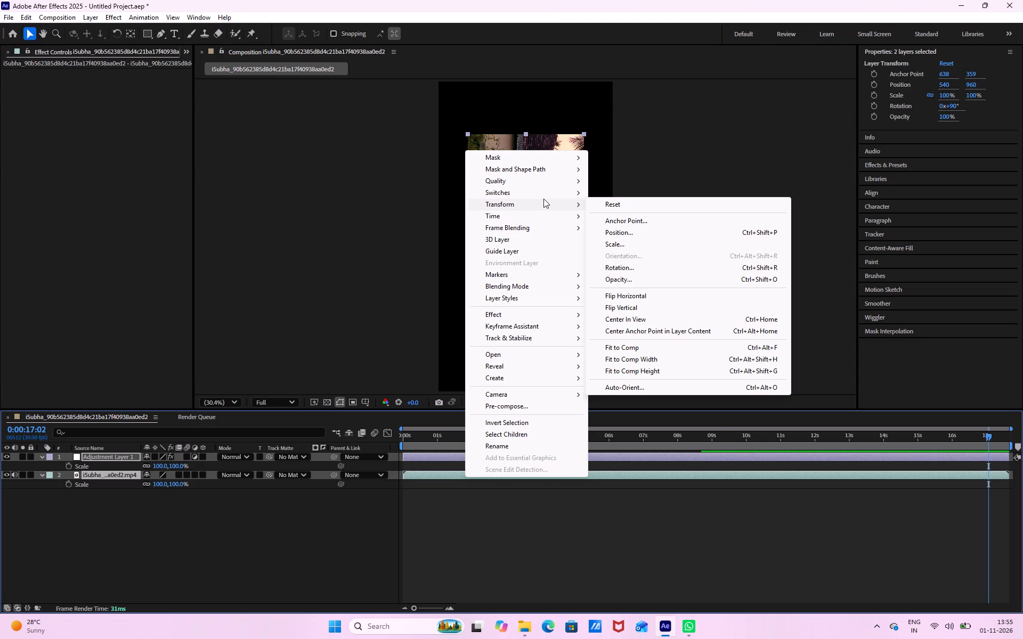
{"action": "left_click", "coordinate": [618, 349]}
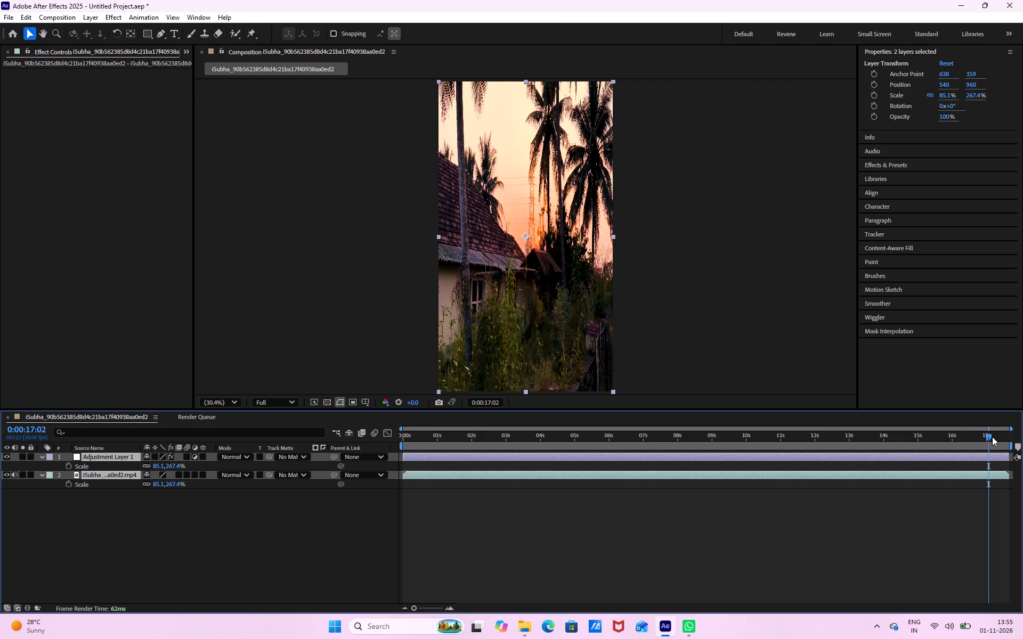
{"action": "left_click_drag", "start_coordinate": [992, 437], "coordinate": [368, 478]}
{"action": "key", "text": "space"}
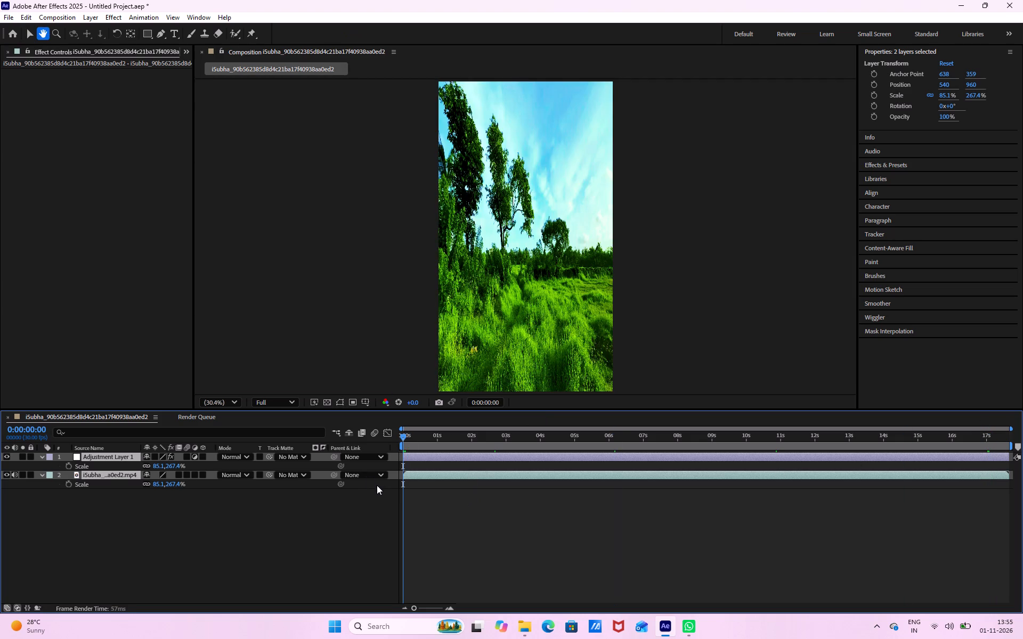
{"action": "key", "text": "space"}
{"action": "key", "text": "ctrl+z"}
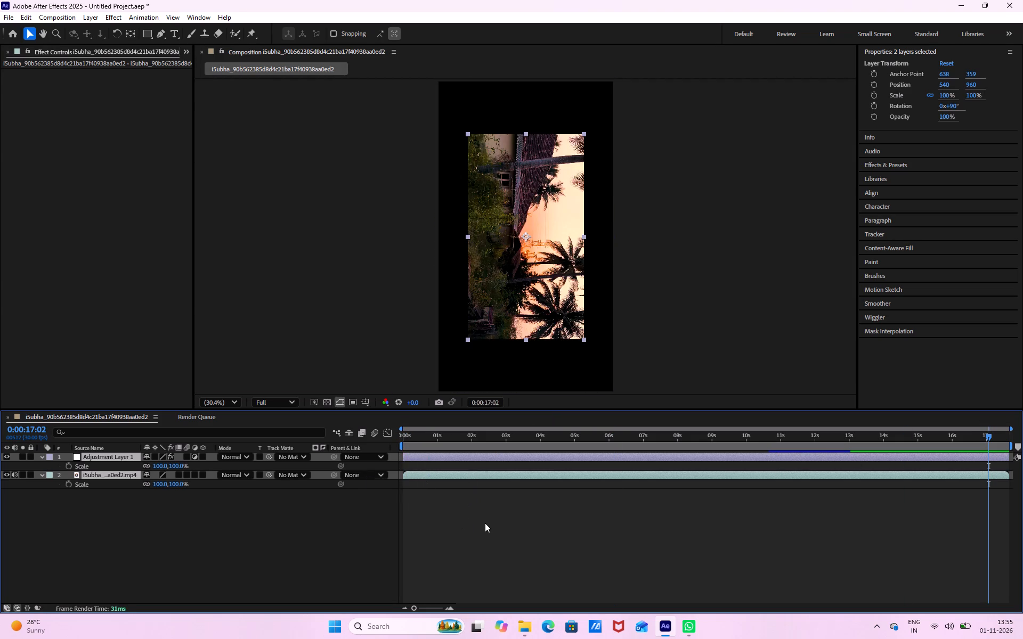
Scale the adjustment layer and the video layer together to 151% so they fill the portrait frame.
{"action": "left_click", "coordinate": [485, 523]}
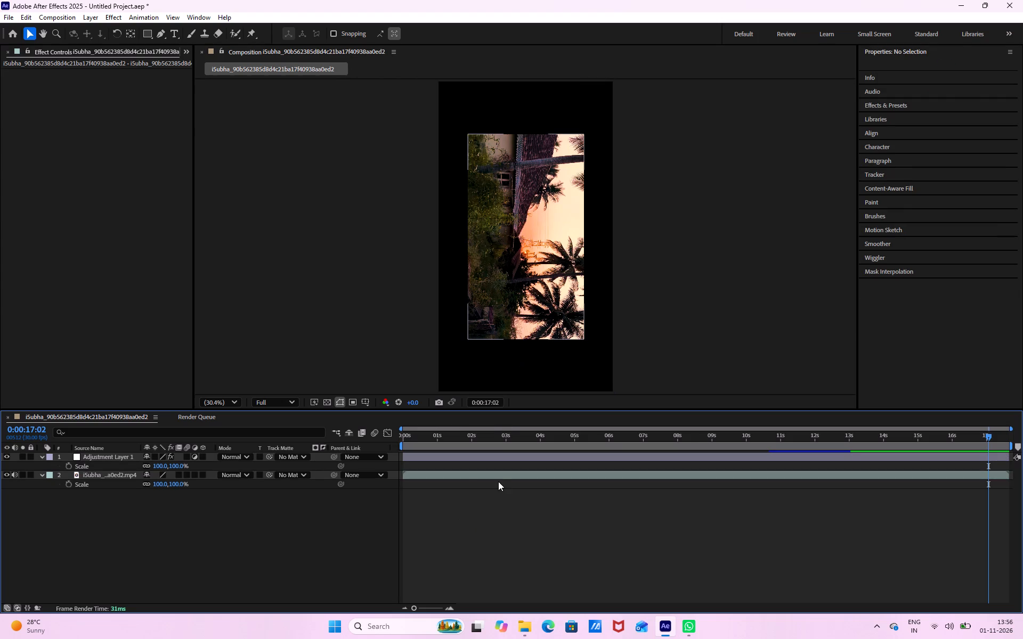
{"action": "left_click", "coordinate": [497, 478], "text": "shift"}
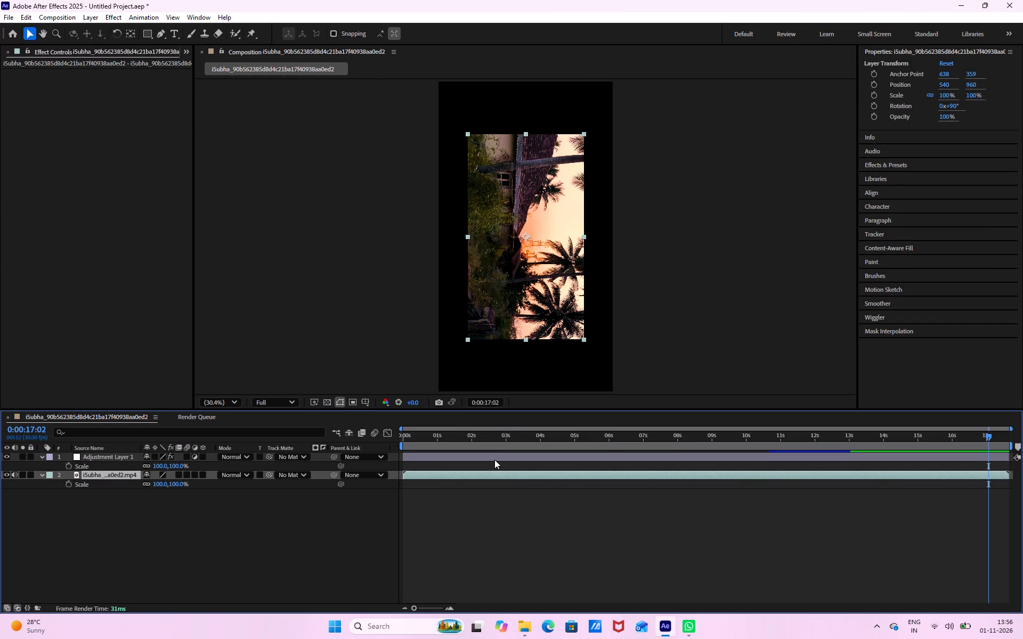
{"action": "left_click", "coordinate": [494, 460], "text": "shift"}
{"action": "left_click_drag", "start_coordinate": [160, 463], "coordinate": [176, 464]}
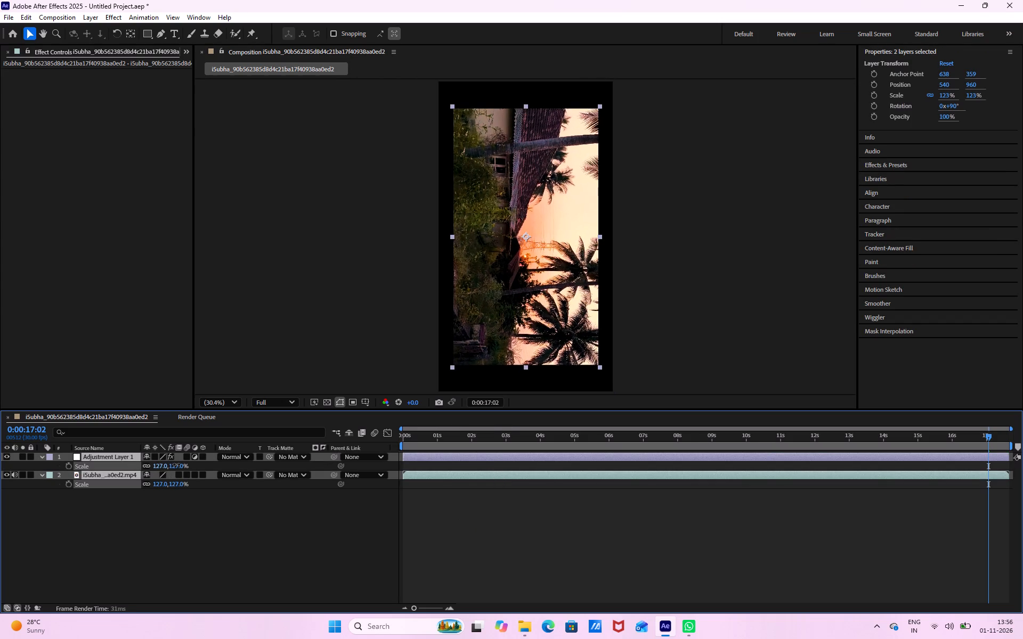
{"action": "left_click_drag", "start_coordinate": [176, 464], "coordinate": [193, 469]}
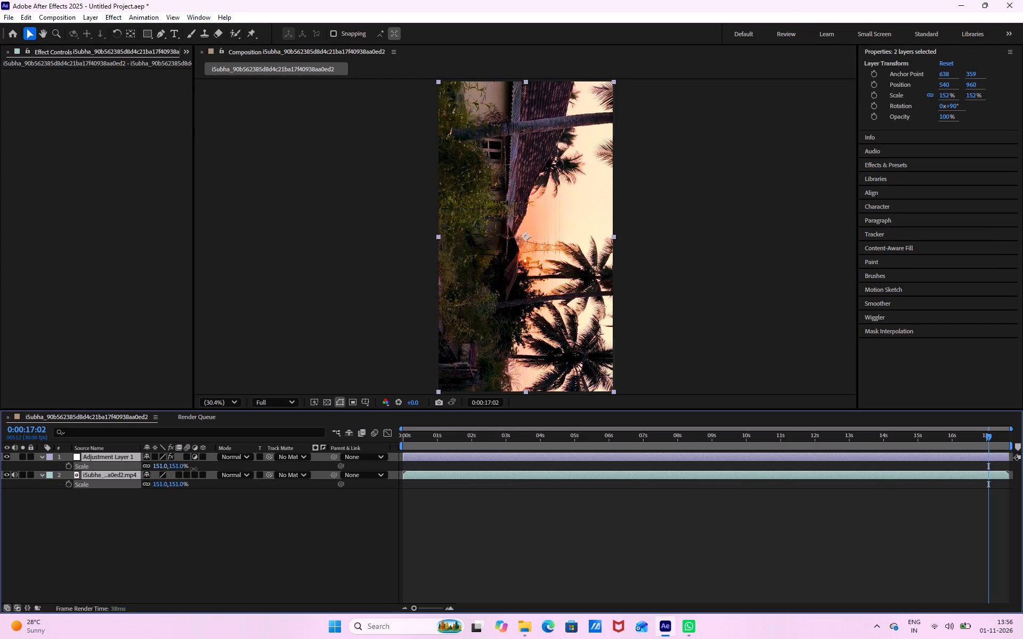
{"action": "left_click_drag", "start_coordinate": [193, 469], "coordinate": [194, 469]}
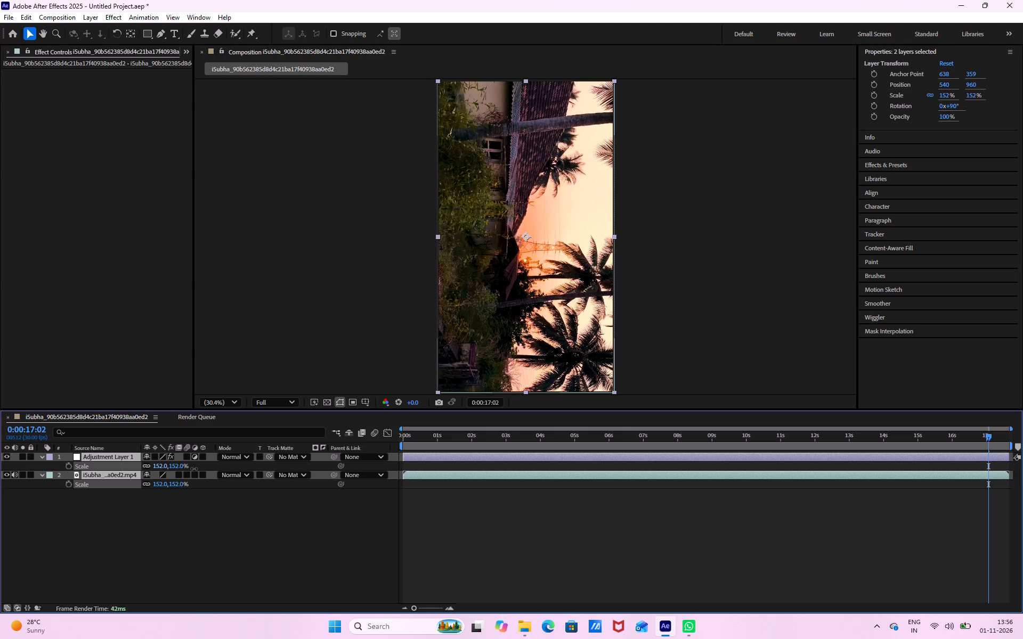
{"action": "left_click_drag", "start_coordinate": [194, 469], "coordinate": [193, 469]}
Play the rotated video from the start, toggling the adjustment layer's visibility to compare the footage with and without the grade.
{"action": "left_click_drag", "start_coordinate": [984, 437], "coordinate": [328, 495]}
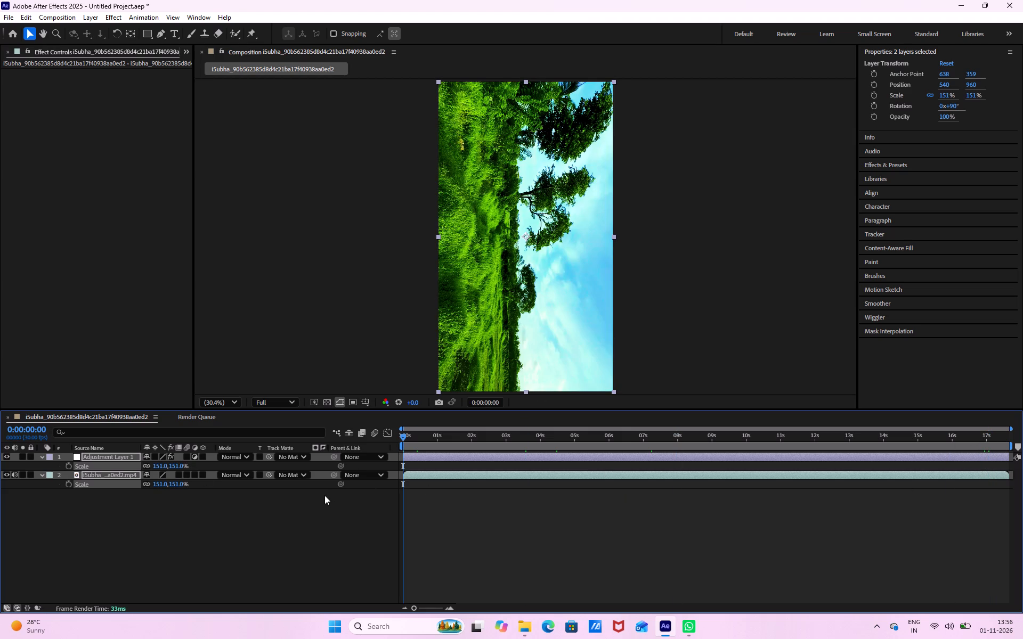
{"action": "key", "text": "space"}
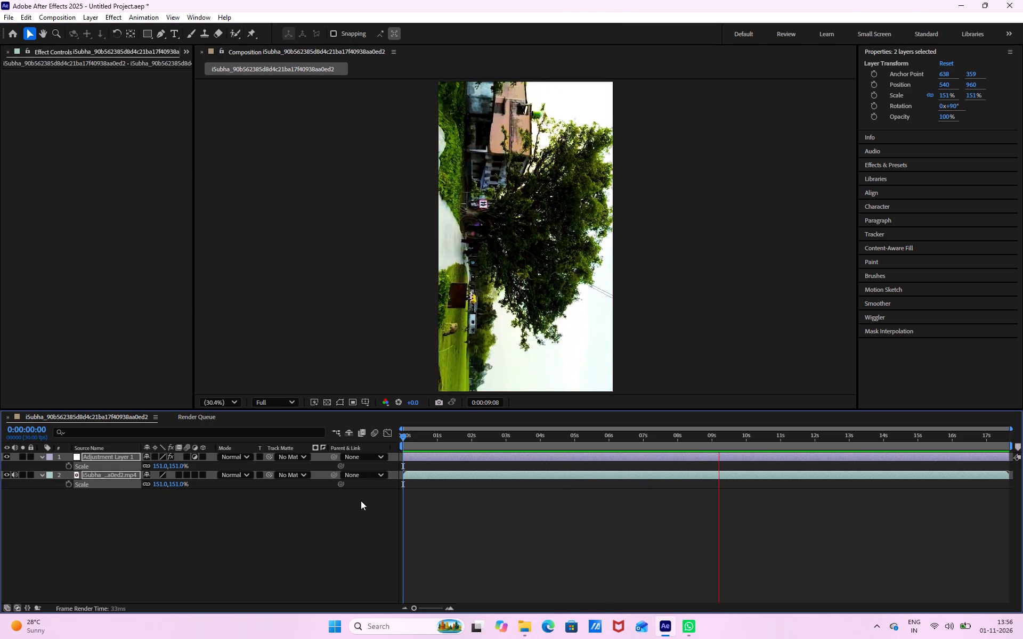
{"action": "left_click", "coordinate": [11, 456]}
{"action": "left_click", "coordinate": [113, 607]}
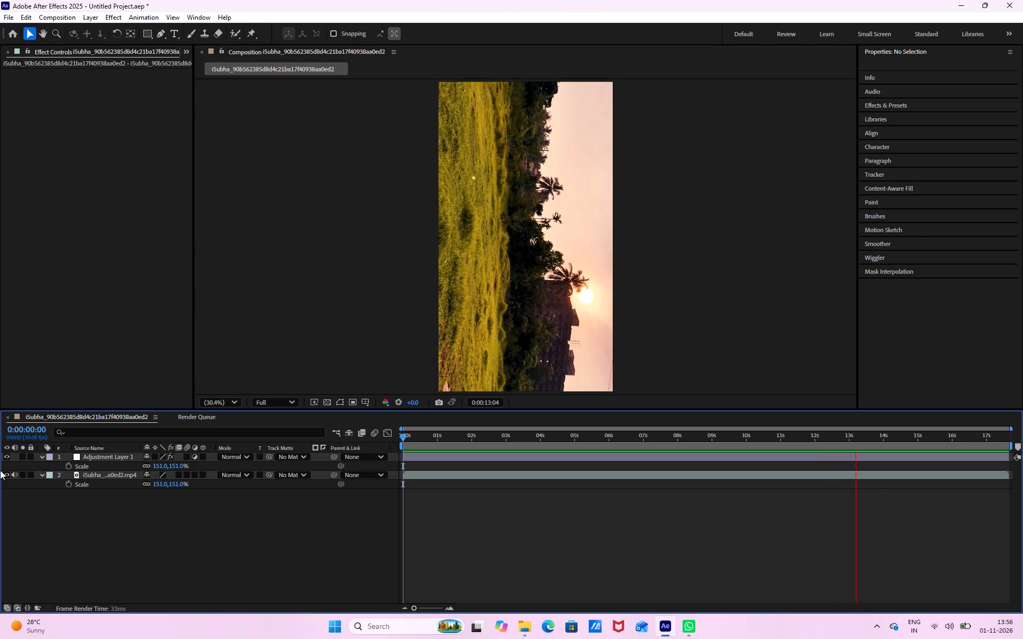
{"action": "left_click", "coordinate": [3, 458]}
{"action": "left_click", "coordinate": [3, 458]}
{"action": "left_click", "coordinate": [3, 458]}
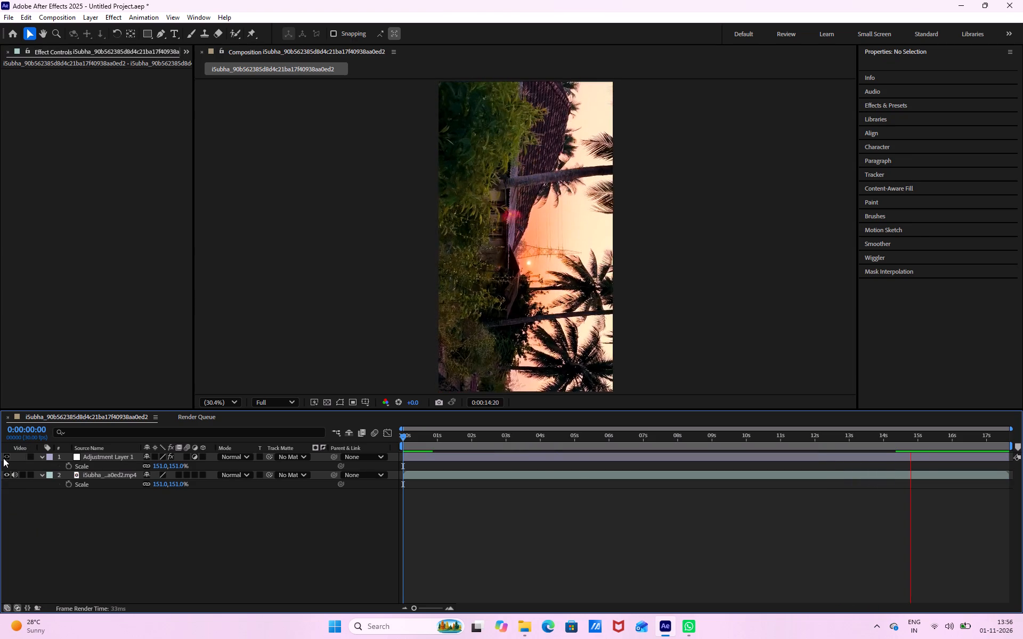
{"action": "left_click", "coordinate": [3, 458]}
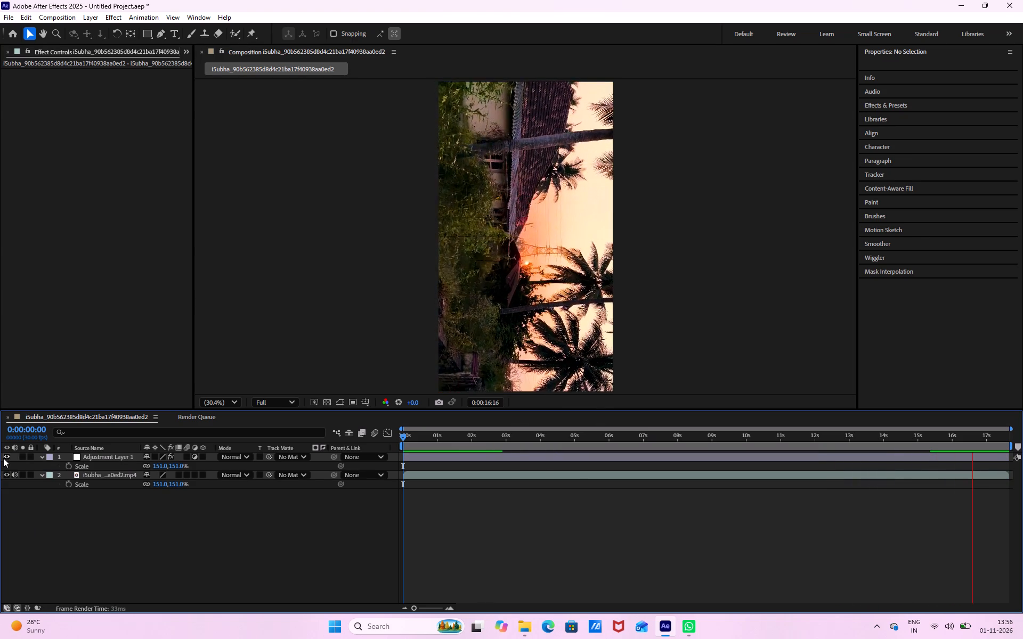
{"action": "key", "text": "space"}
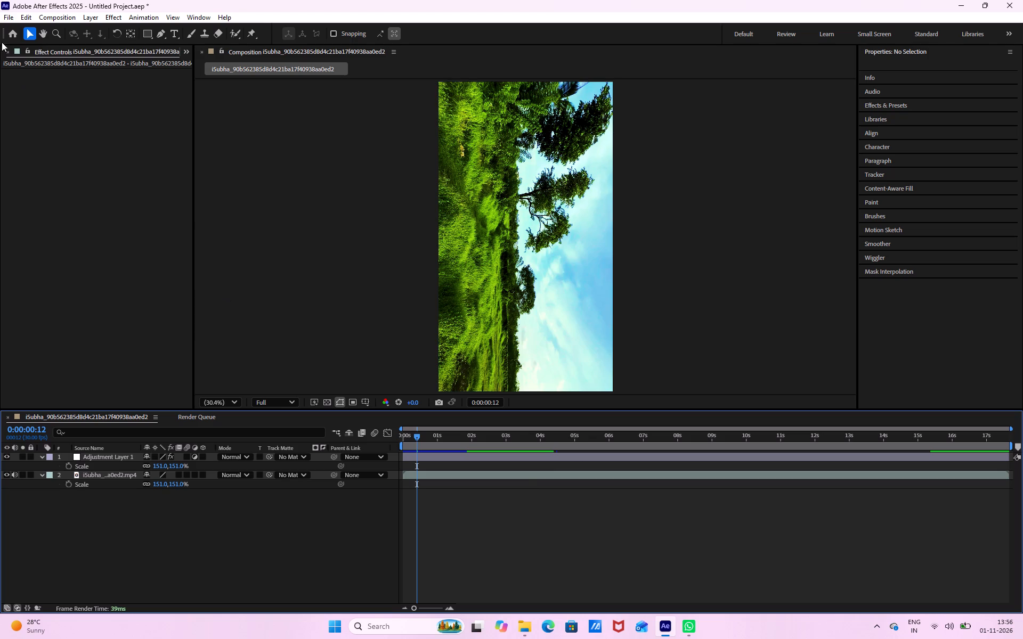
Rename the composition as Colorgrading2.
{"action": "key", "text": "ctrl+k"}
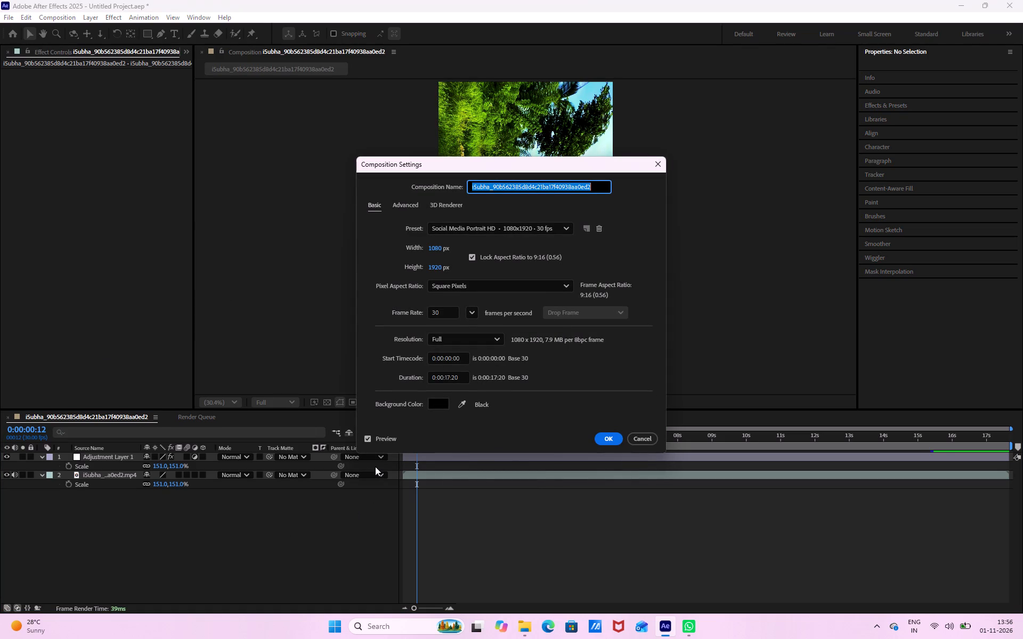
{"action": "type", "text": "Color"}
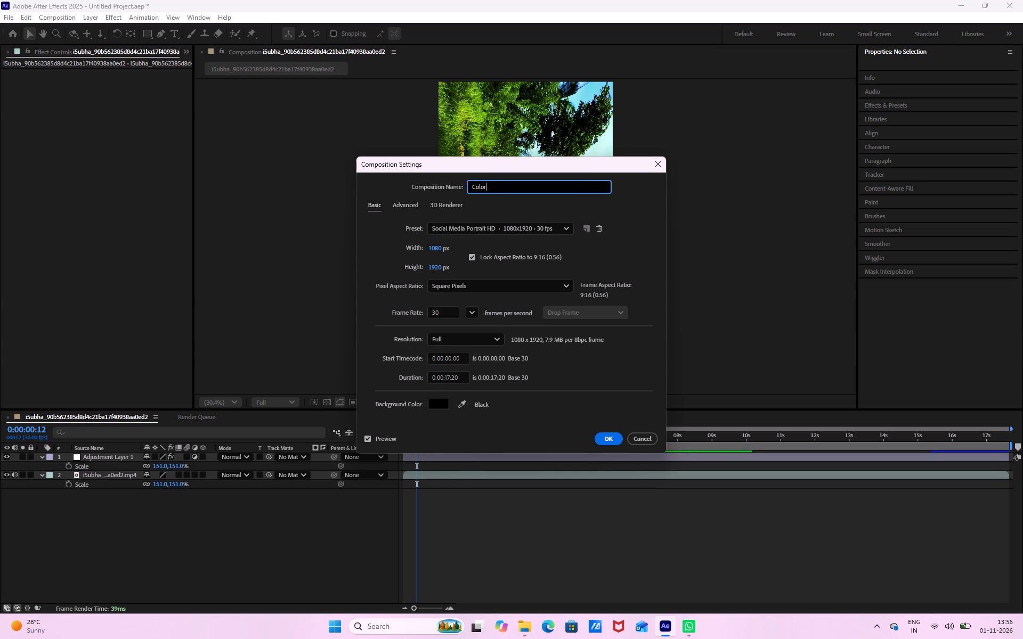
{"action": "type", "text": "grad"}
{"action": "key", "text": "i"}
{"action": "type", "text": "ng2"}
{"action": "left_click", "coordinate": [607, 440]}
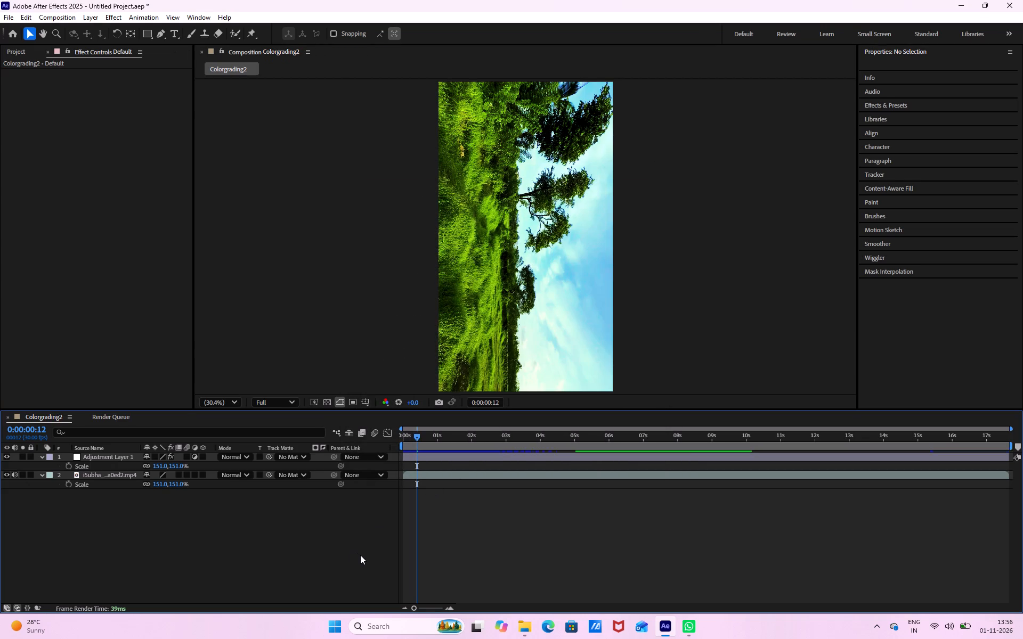
Save the project as Untitled Project in the project fle folder on the D: drive.
{"action": "key", "text": "ctrl+shift+s"}
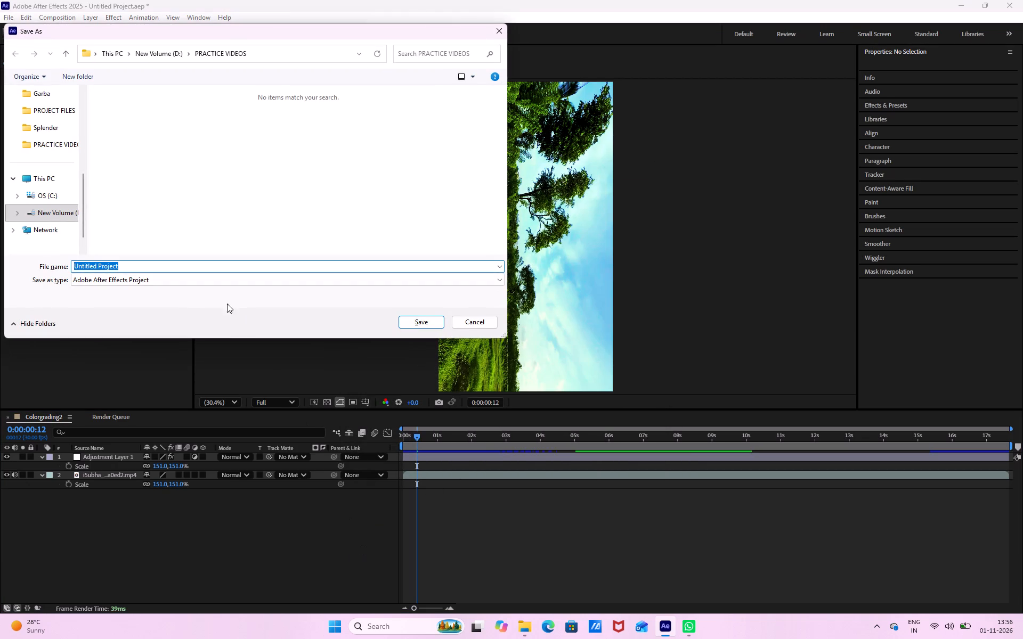
{"action": "left_click", "coordinate": [35, 210]}
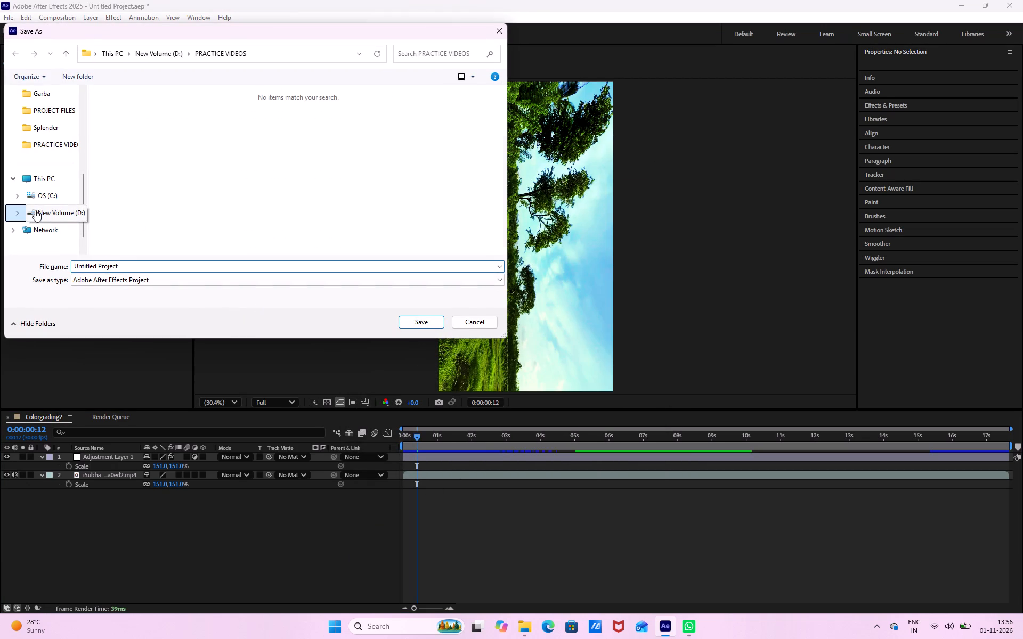
{"action": "scroll", "coordinate": [133, 205], "scroll_direction": "down", "scroll_amount": 4}
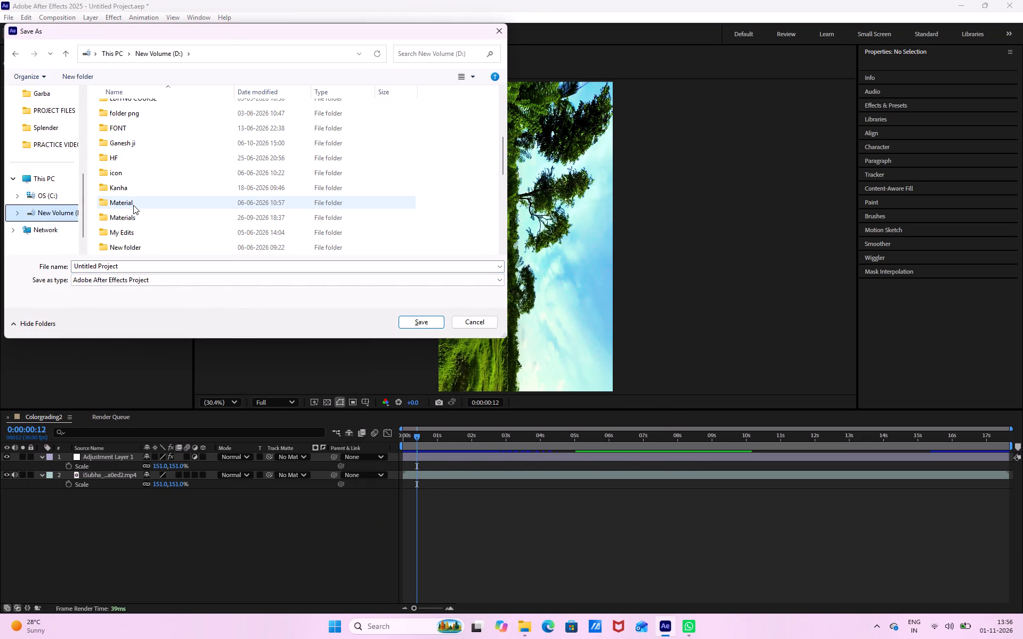
{"action": "scroll", "coordinate": [133, 205], "scroll_direction": "down", "scroll_amount": 2}
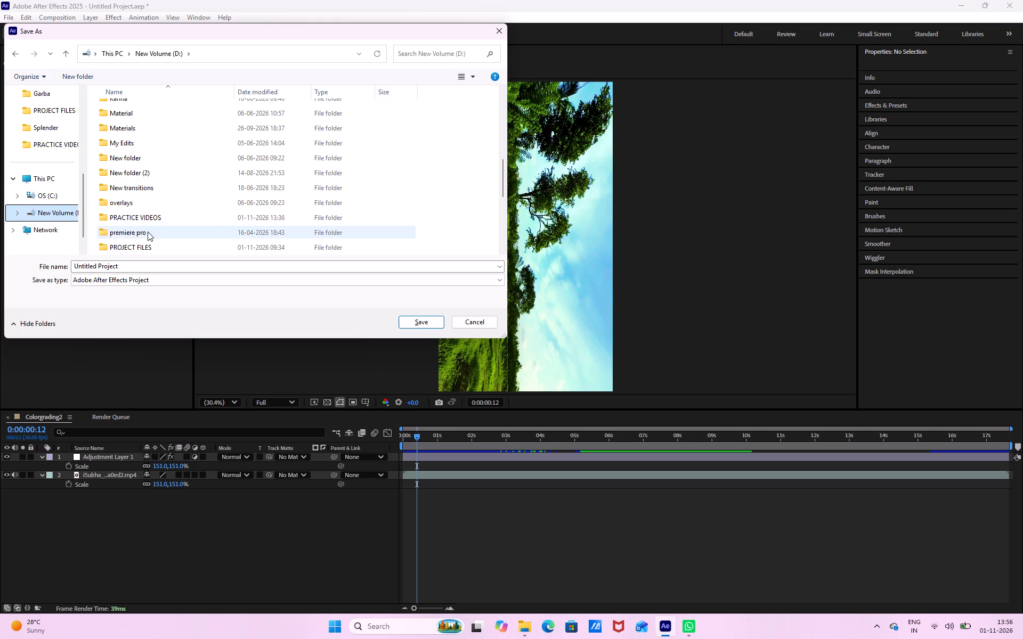
{"action": "scroll", "coordinate": [148, 232], "scroll_direction": "down", "scroll_amount": 2}
{"action": "left_click", "coordinate": [141, 161]}
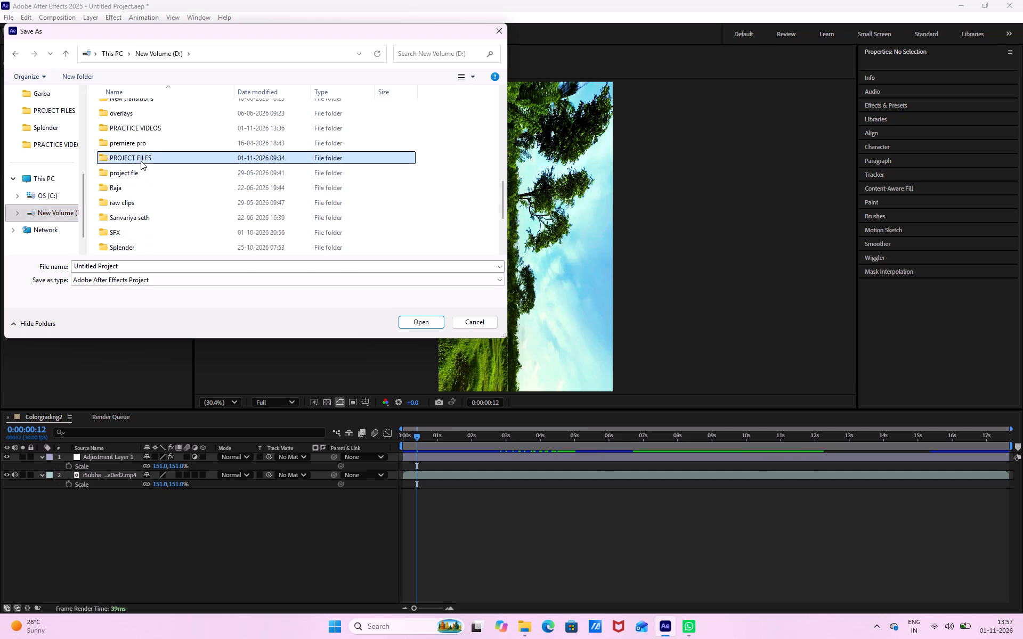
{"action": "left_click", "coordinate": [141, 161]}
{"action": "left_click", "coordinate": [15, 47]}
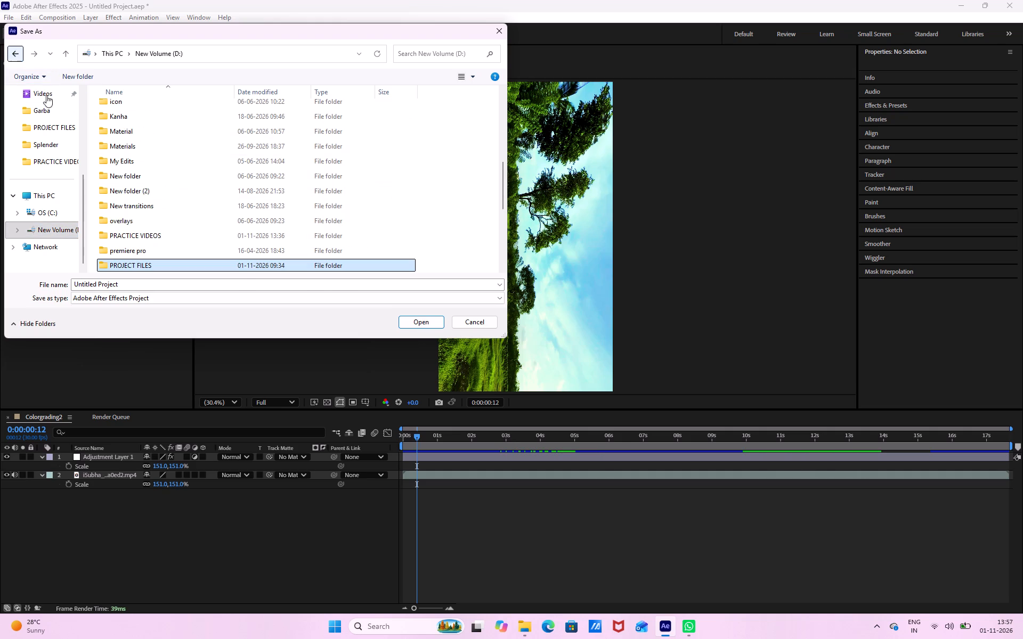
{"action": "scroll", "coordinate": [125, 219], "scroll_direction": "down", "scroll_amount": 2}
{"action": "double_click", "coordinate": [123, 190]}
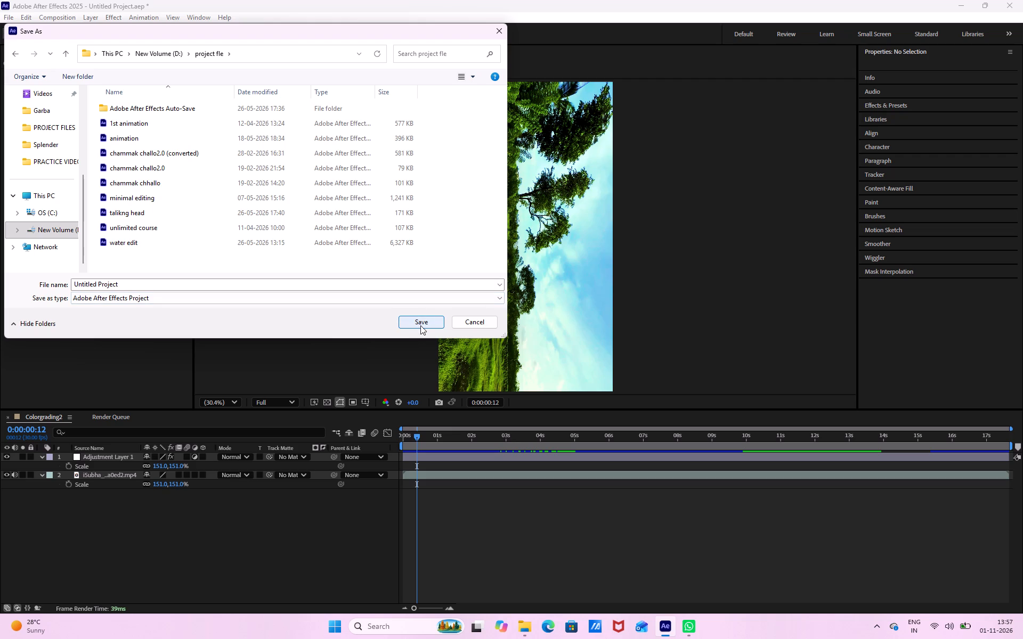
{"action": "left_click", "coordinate": [420, 325]}
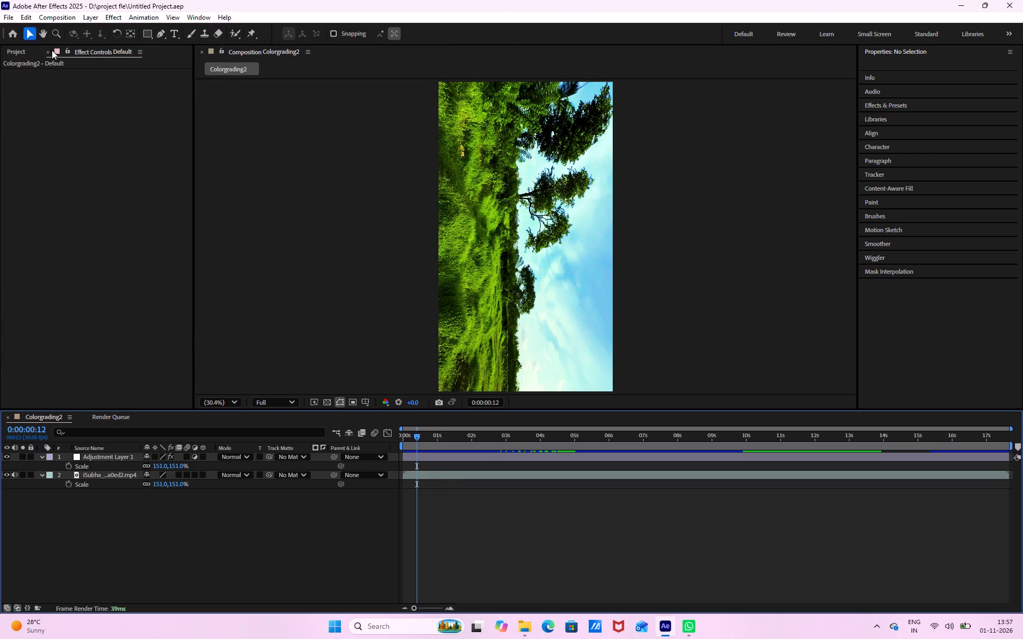
Add the Colorgrading2 composition to the Render Queue and render it as the H.264 file Colorgrading2.mp4 in the PRACTICE VIDEOS folder.
{"action": "left_click", "coordinate": [11, 21]}
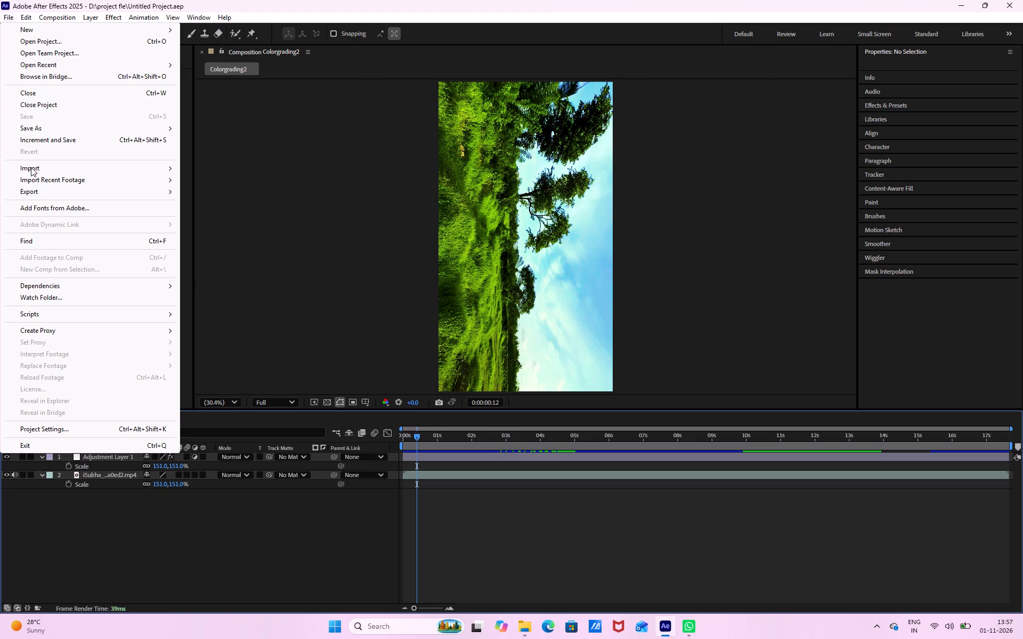
{"action": "left_click", "coordinate": [224, 202]}
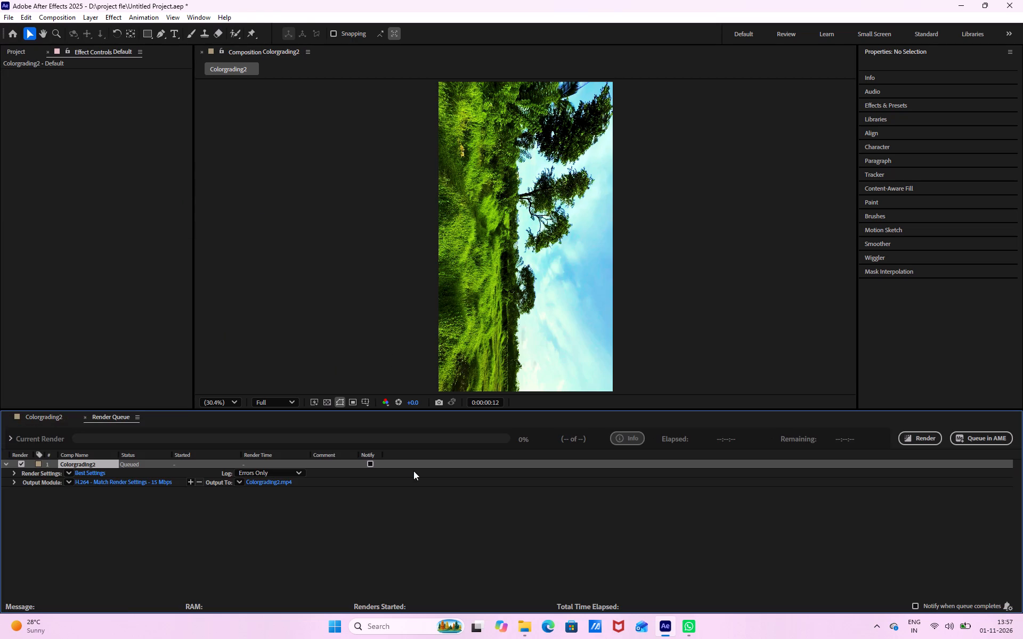
{"action": "left_click", "coordinate": [281, 480]}
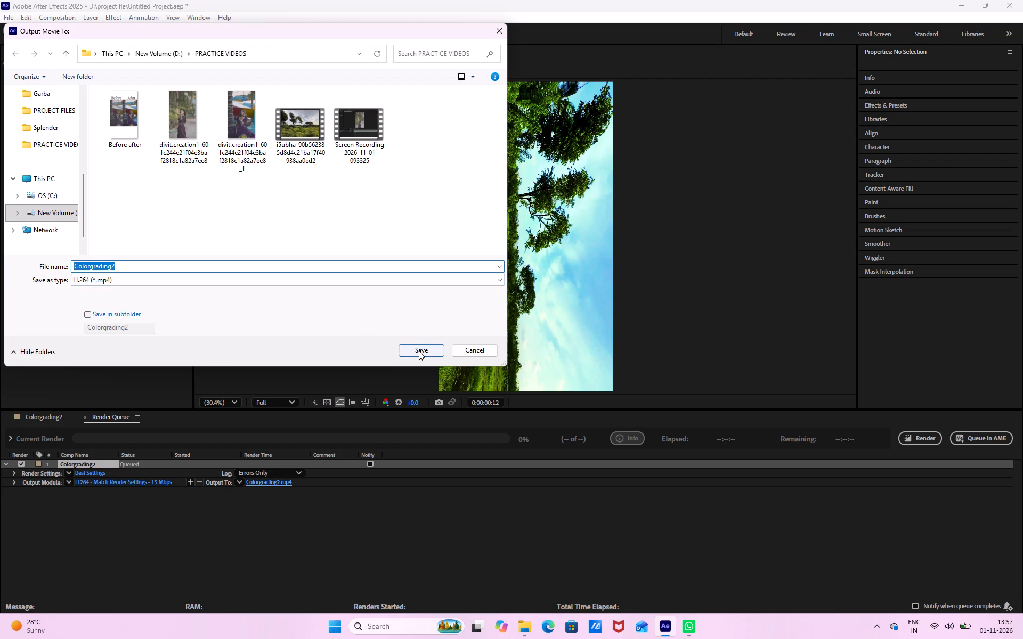
{"action": "left_click", "coordinate": [419, 351]}
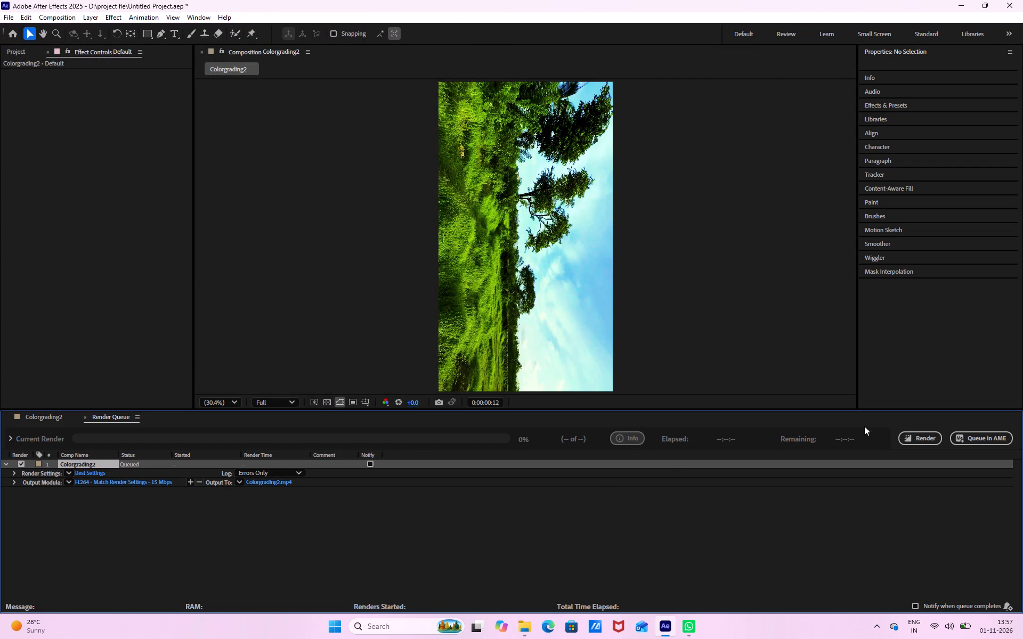
{"action": "left_click", "coordinate": [908, 436]}
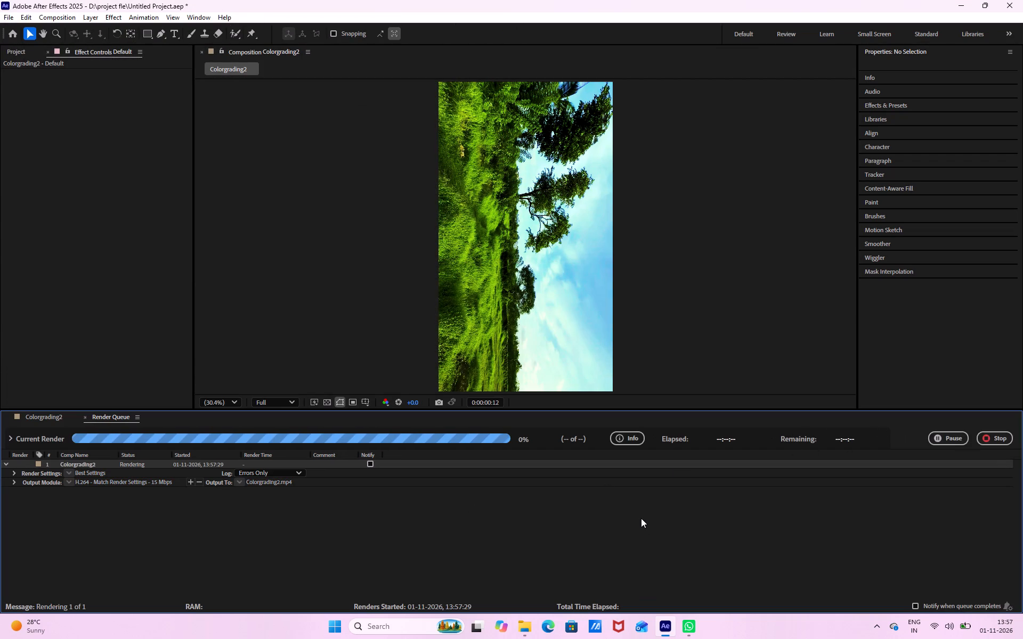
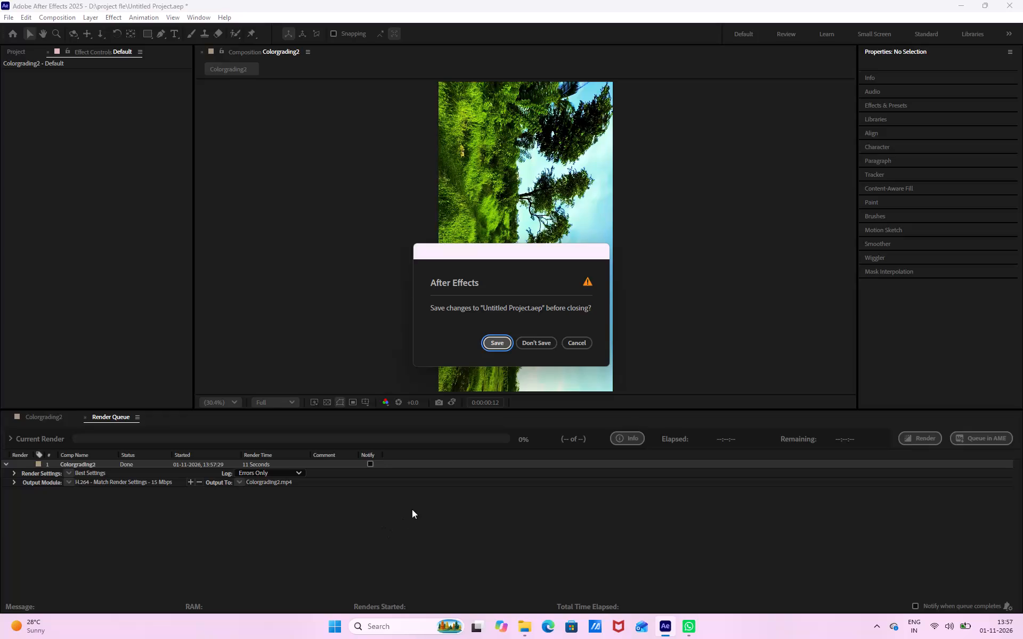
Close the current project without saving its changes.
{"action": "left_click", "coordinate": [541, 348]}
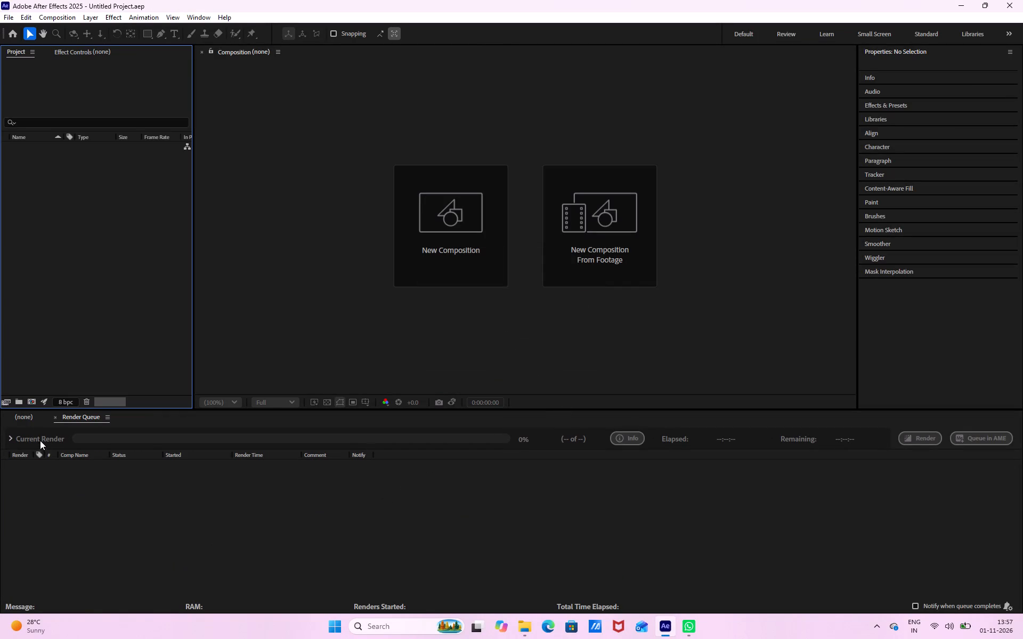
Create a new composition, Comp 1, with the Social Media Portrait HD preset at 1080x1920, 30 fps and a duration of 0:00:17:20.
{"action": "left_click", "coordinate": [27, 415]}
{"action": "right_click", "coordinate": [51, 488]}
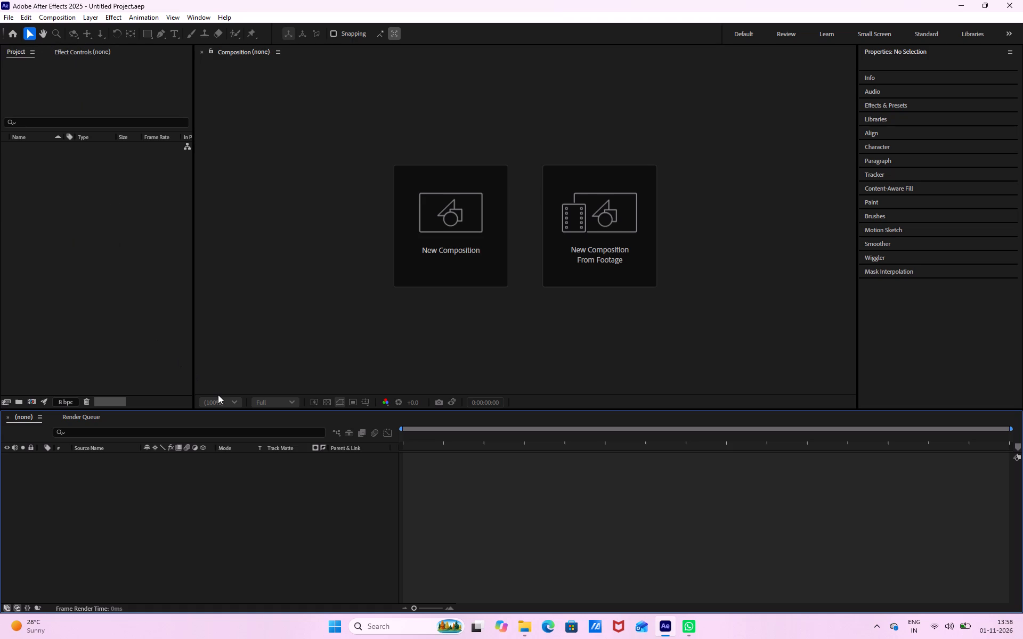
{"action": "left_click", "coordinate": [434, 264]}
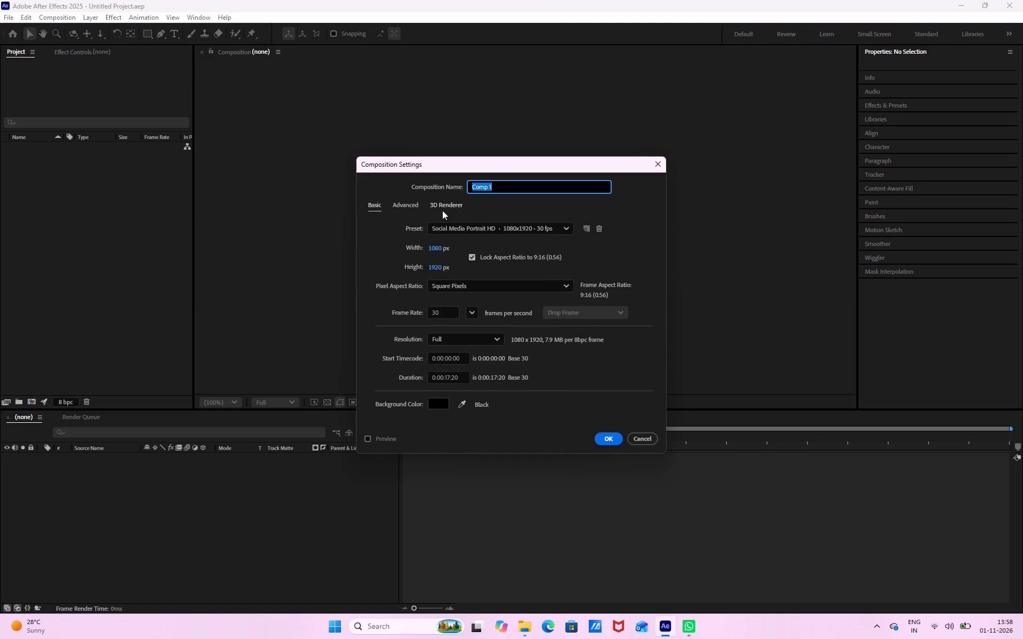
{"action": "left_click", "coordinate": [605, 443]}
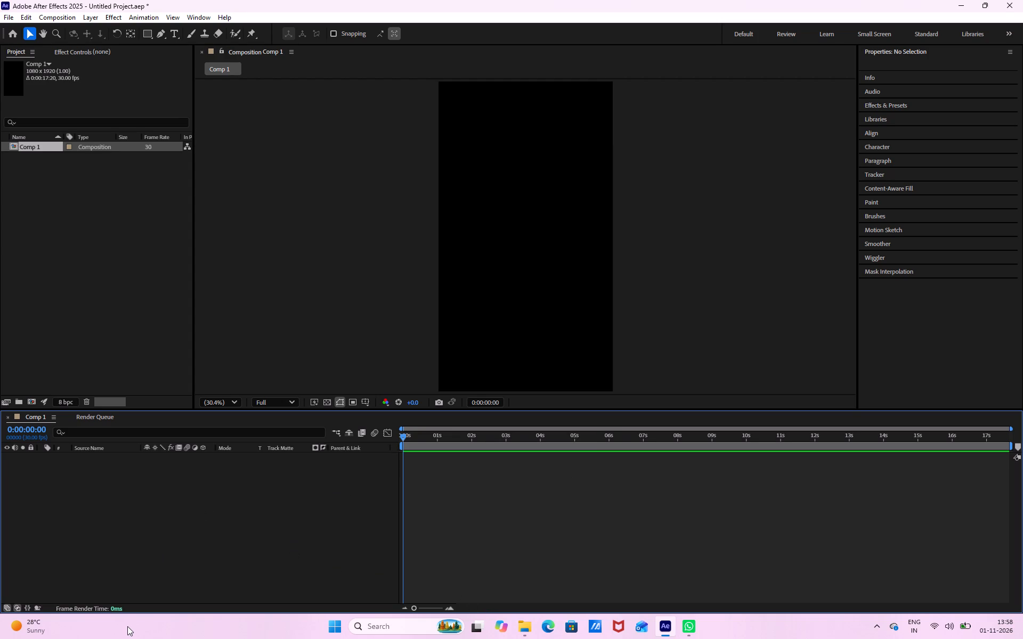
Add a white solid layer at the full 1080x1920 composition size to serve as the background.
{"action": "right_click", "coordinate": [201, 519]}
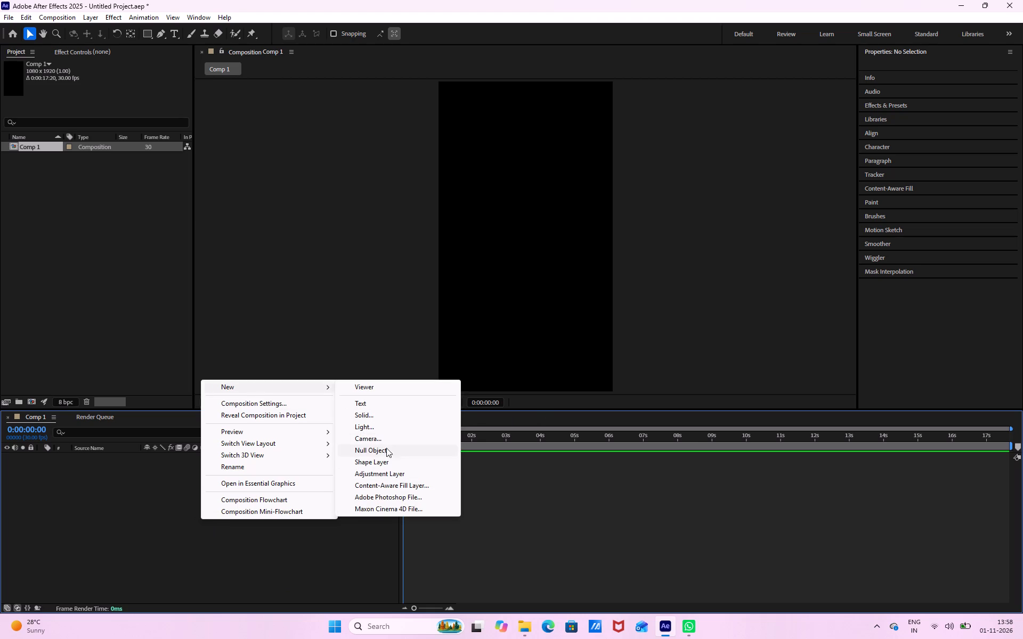
{"action": "left_click", "coordinate": [374, 415]}
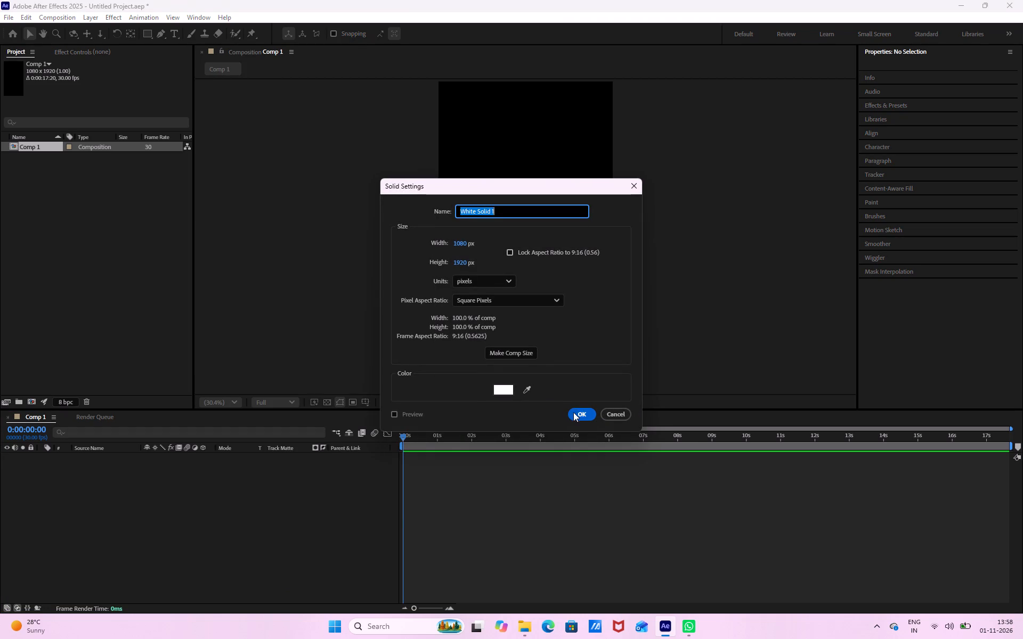
{"action": "left_click", "coordinate": [581, 413]}
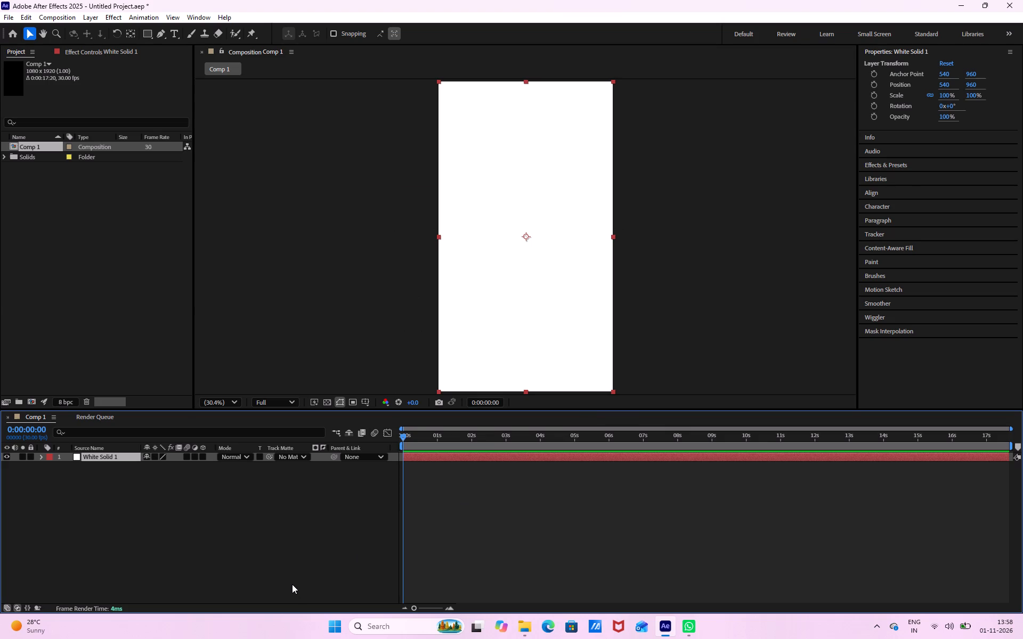
Import the Colorgrading2 video and the original ungraded landscape video from the PRACTICE VIDEOS folder as footage.
{"action": "key", "text": "ctrl+i"}
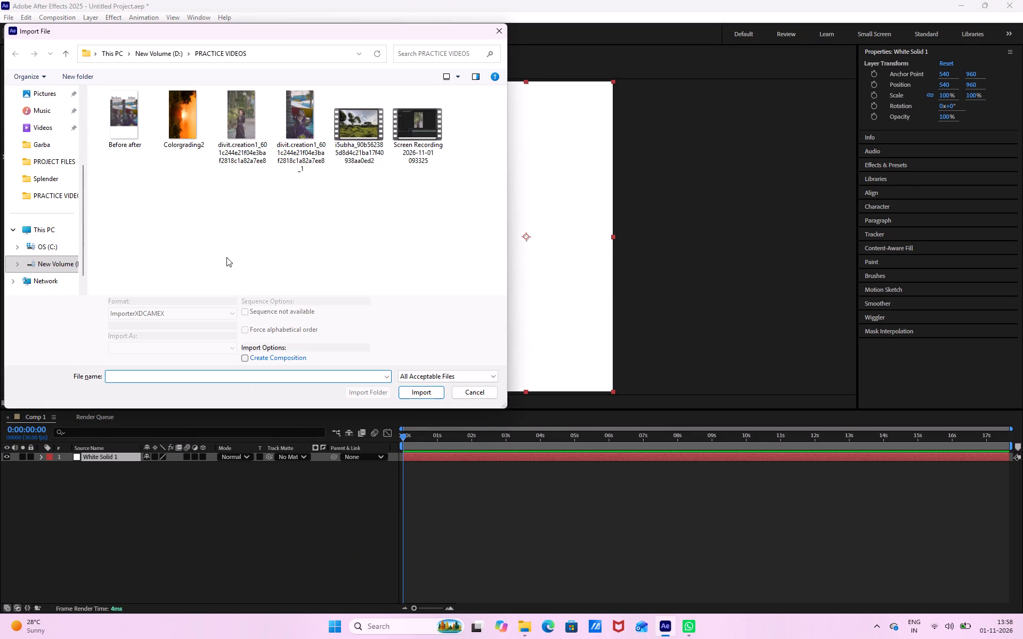
{"action": "left_click", "coordinate": [188, 124]}
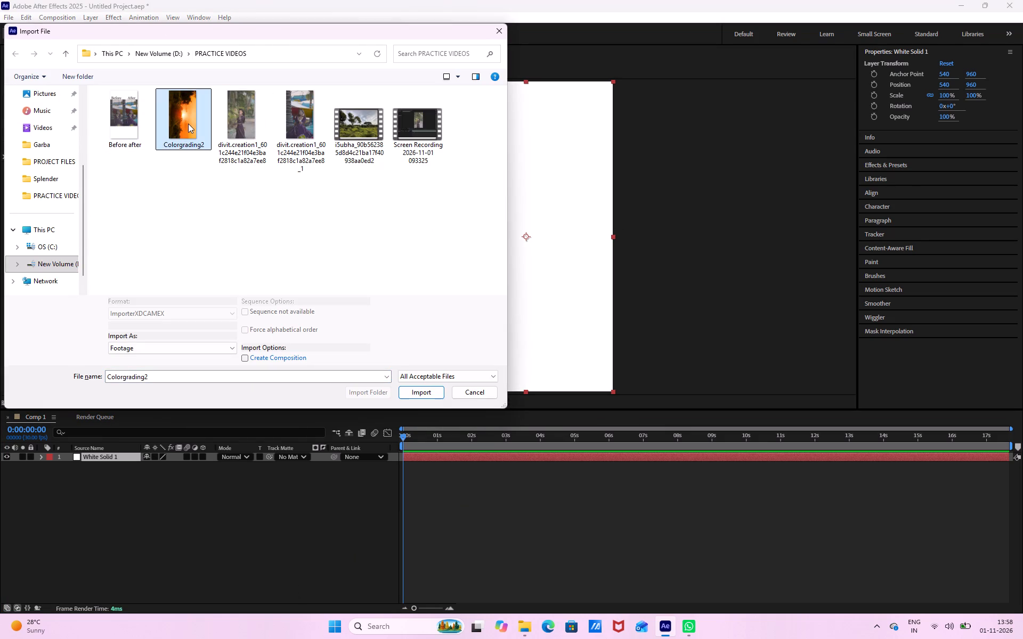
{"action": "left_click", "coordinate": [356, 140], "text": "shift"}
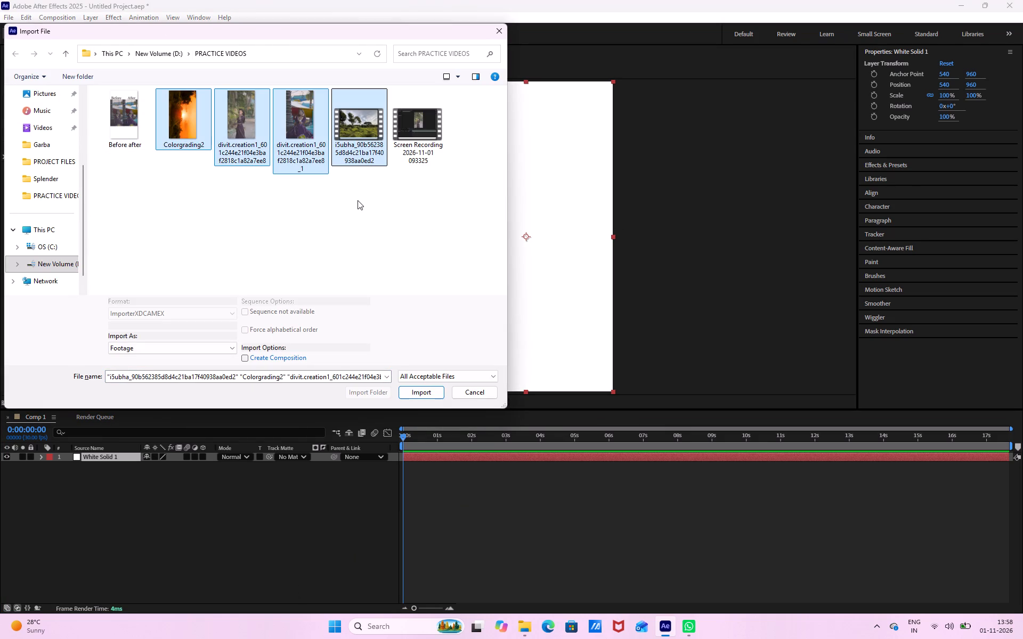
{"action": "left_click", "coordinate": [358, 204]}
{"action": "left_click", "coordinate": [354, 157]}
{"action": "left_click", "coordinate": [187, 145]}
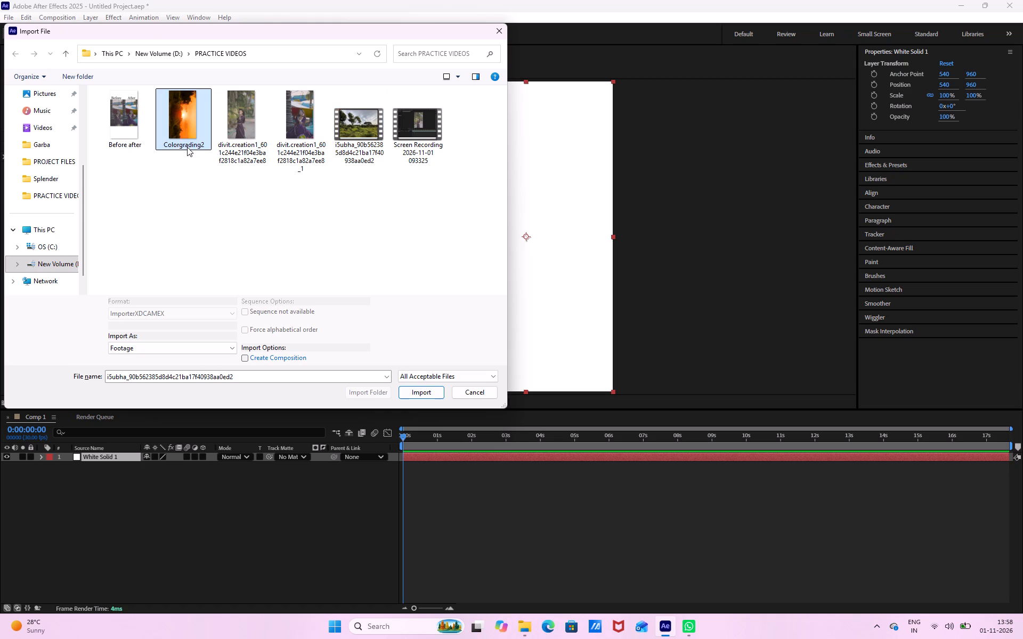
{"action": "left_click", "coordinate": [420, 396]}
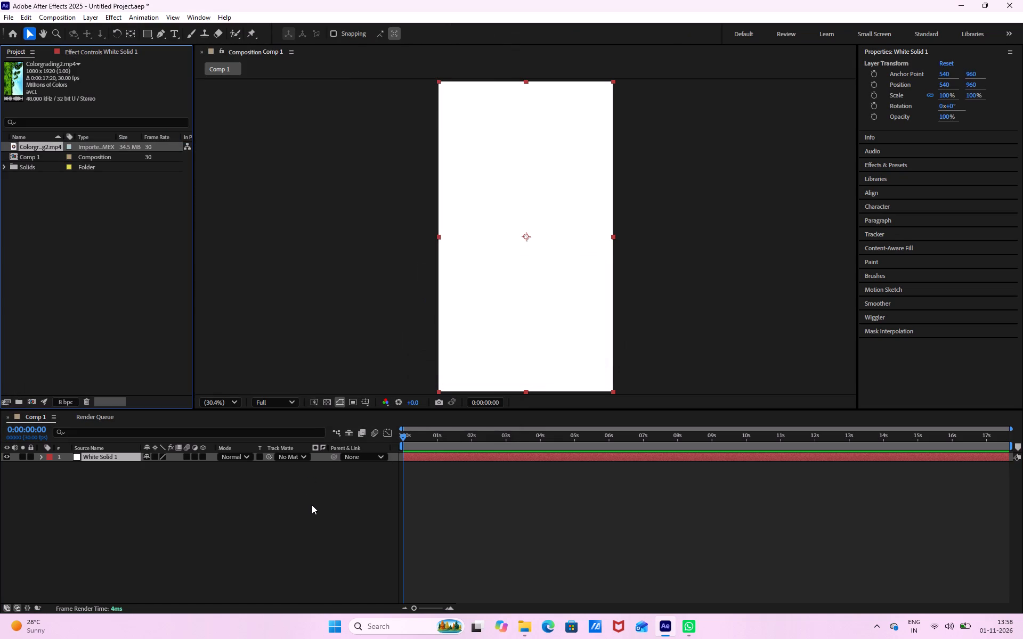
{"action": "key", "text": "ctrl+i"}
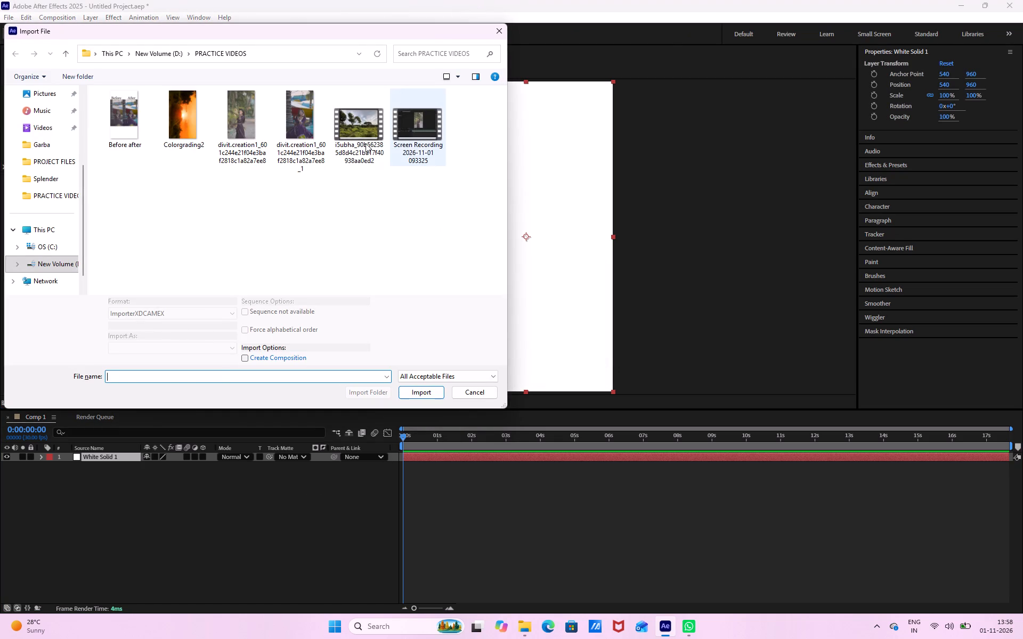
{"action": "left_click", "coordinate": [350, 150]}
{"action": "left_click", "coordinate": [412, 397]}
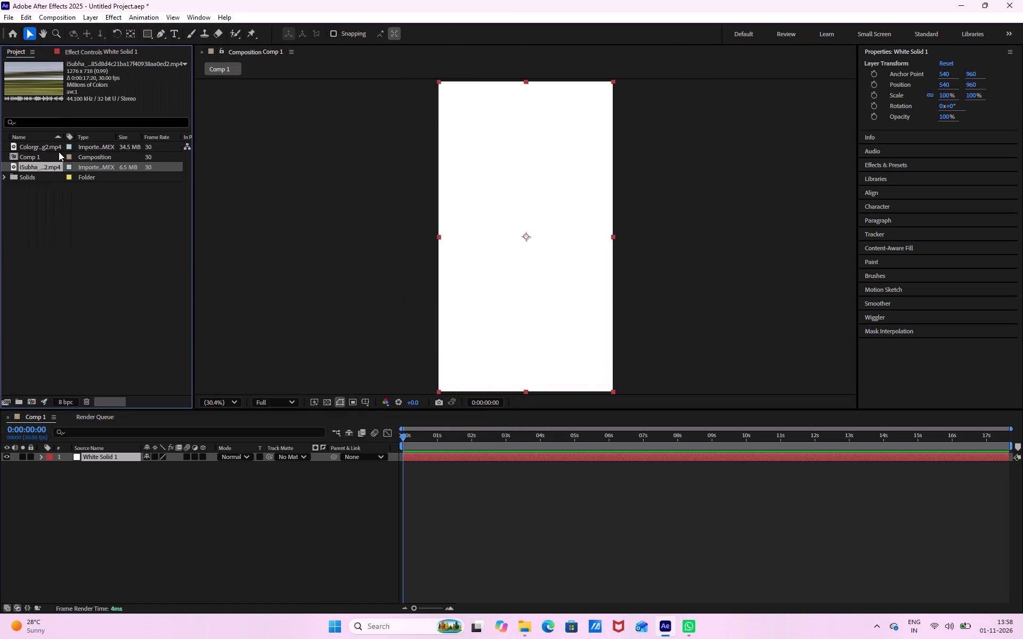
Place Colorgrading2.mp4 above the white solid in Comp 1 and scale it down to 52%.
{"action": "left_click", "coordinate": [40, 175]}
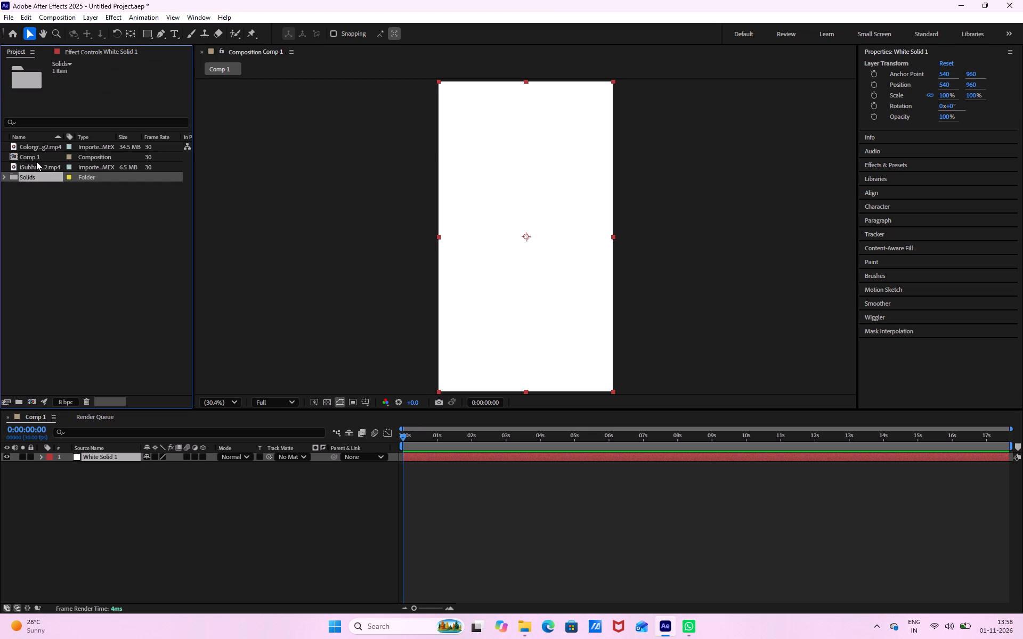
{"action": "left_click", "coordinate": [36, 157]}
{"action": "left_click", "coordinate": [36, 147]}
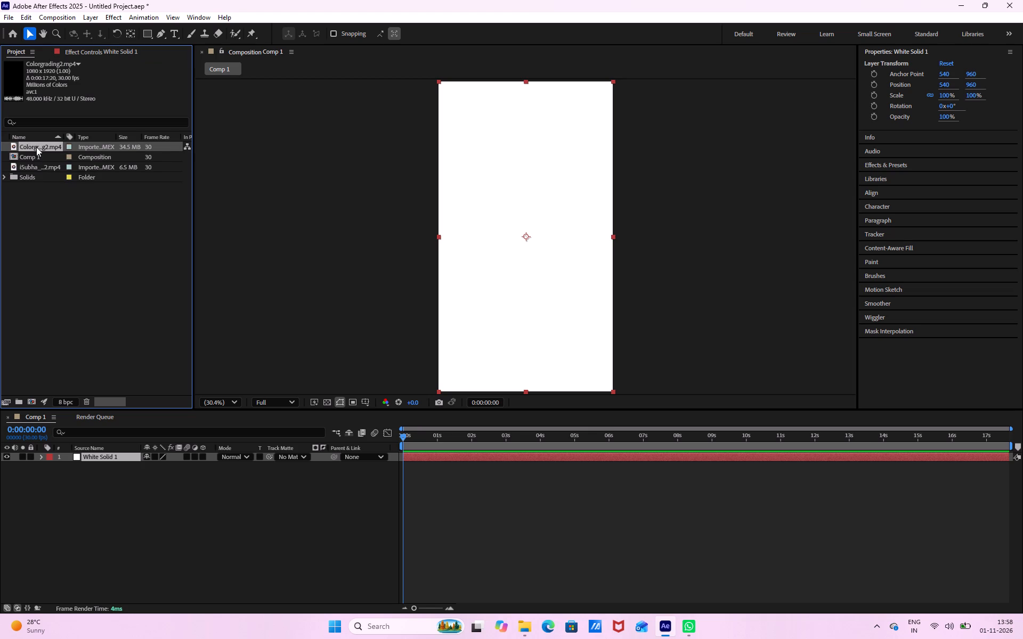
{"action": "left_click_drag", "start_coordinate": [36, 147], "coordinate": [53, 461]}
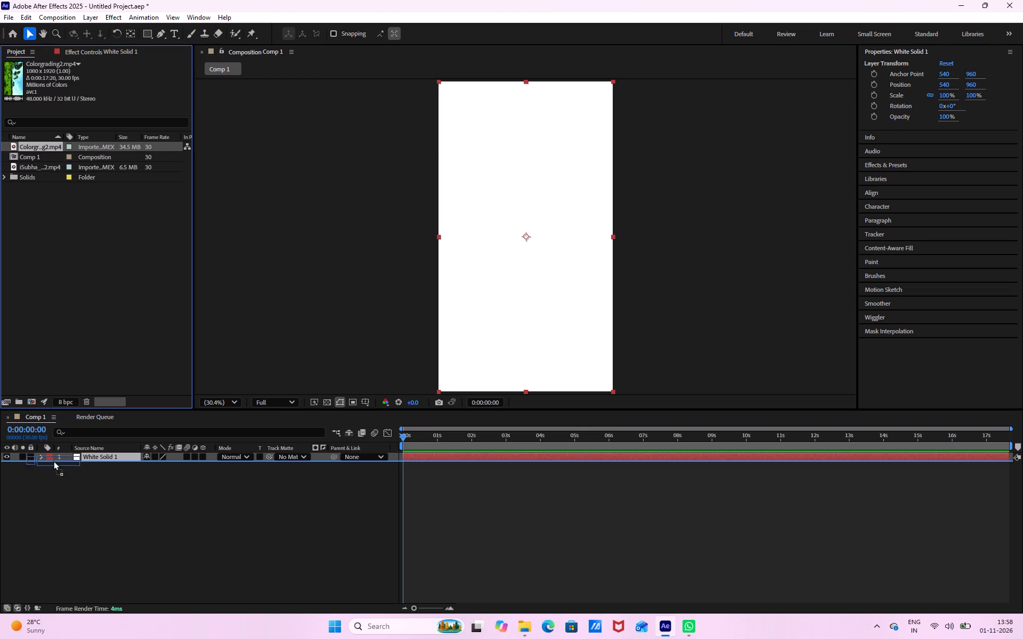
{"action": "left_click_drag", "start_coordinate": [53, 461], "coordinate": [57, 454]}
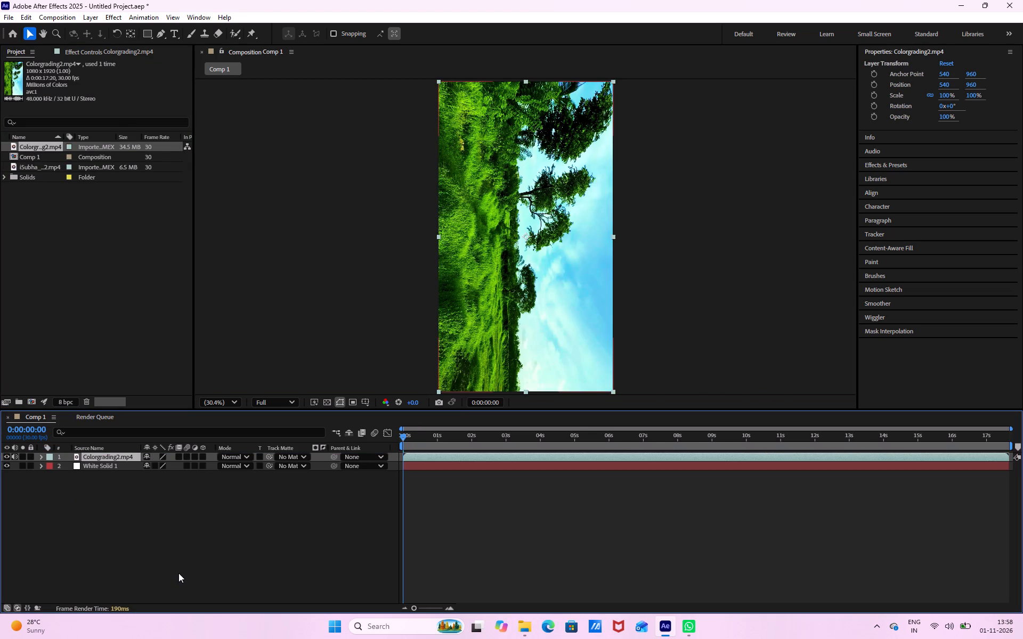
{"action": "key", "text": "s"}
{"action": "left_click_drag", "start_coordinate": [157, 469], "coordinate": [148, 471]}
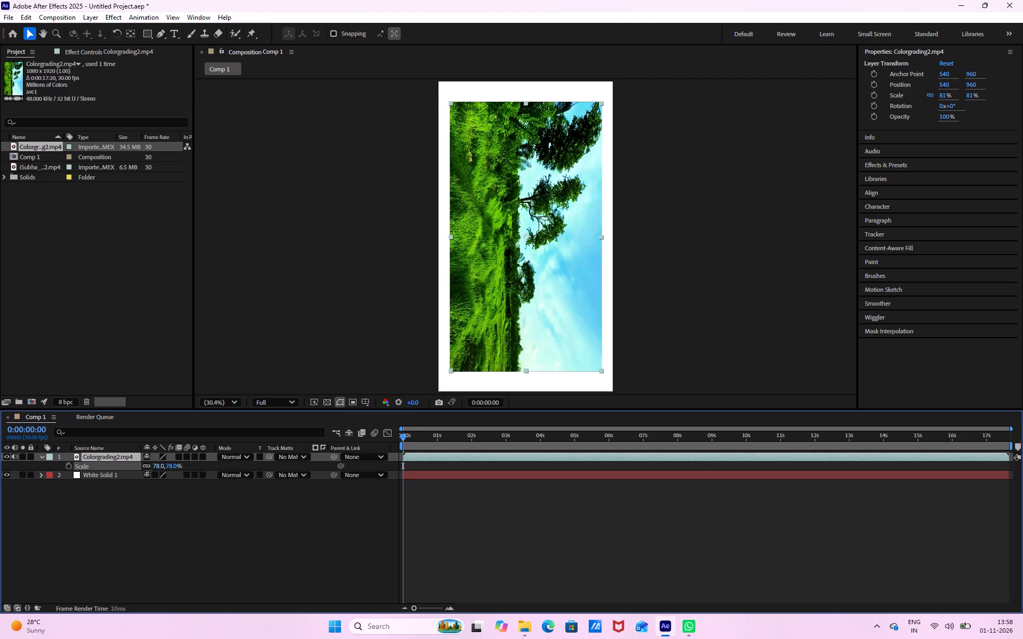
{"action": "left_click_drag", "start_coordinate": [148, 471], "coordinate": [139, 477]}
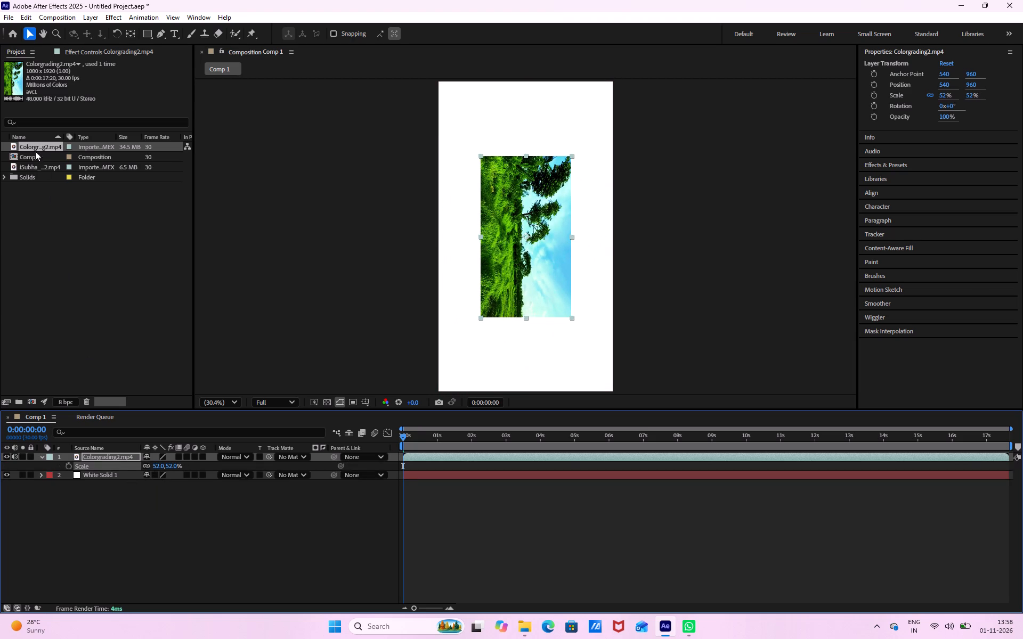
Place the original ungraded video in the timeline between the Colorgrading2.mp4 layer and the white solid.
{"action": "left_click", "coordinate": [34, 164]}
{"action": "left_click_drag", "start_coordinate": [35, 166], "coordinate": [62, 350]}
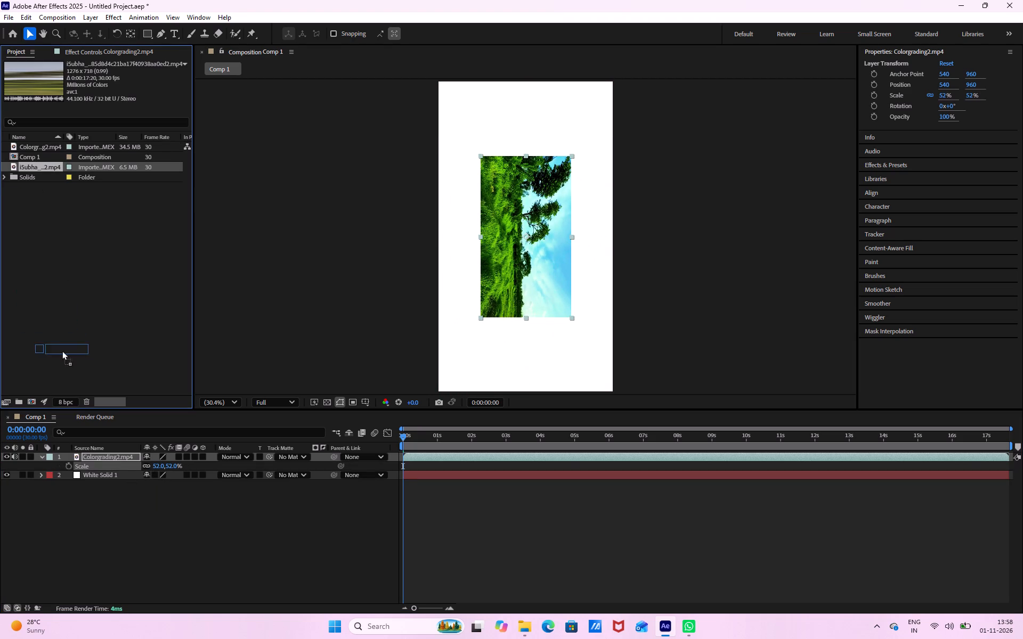
{"action": "left_click_drag", "start_coordinate": [62, 350], "coordinate": [92, 460]}
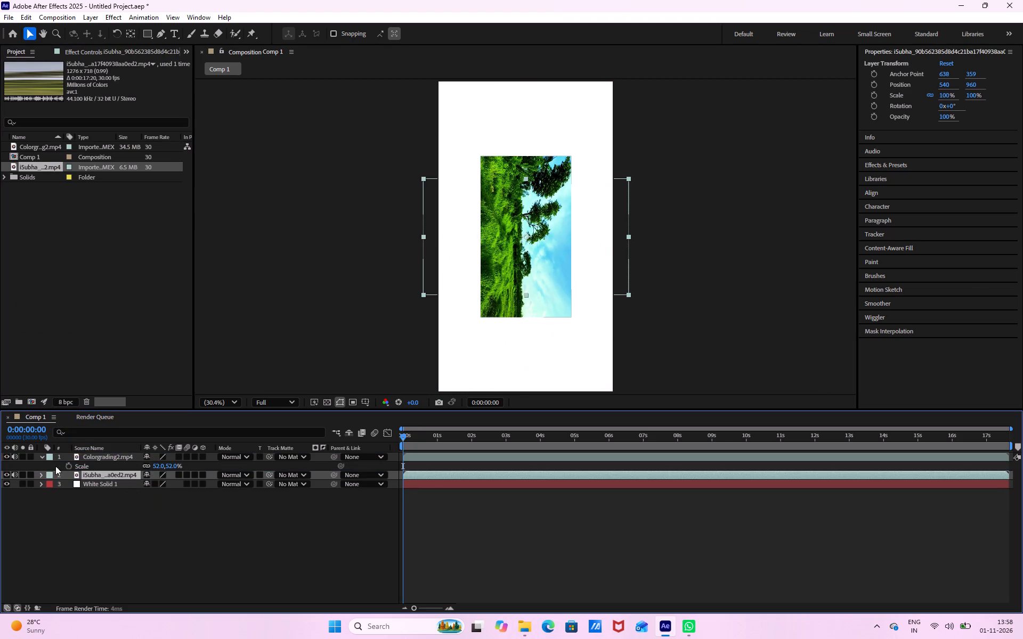
Mute the Colorgrading2.mp4 layer's audio while keeping the original video's audio on.
{"action": "left_click", "coordinate": [18, 476]}
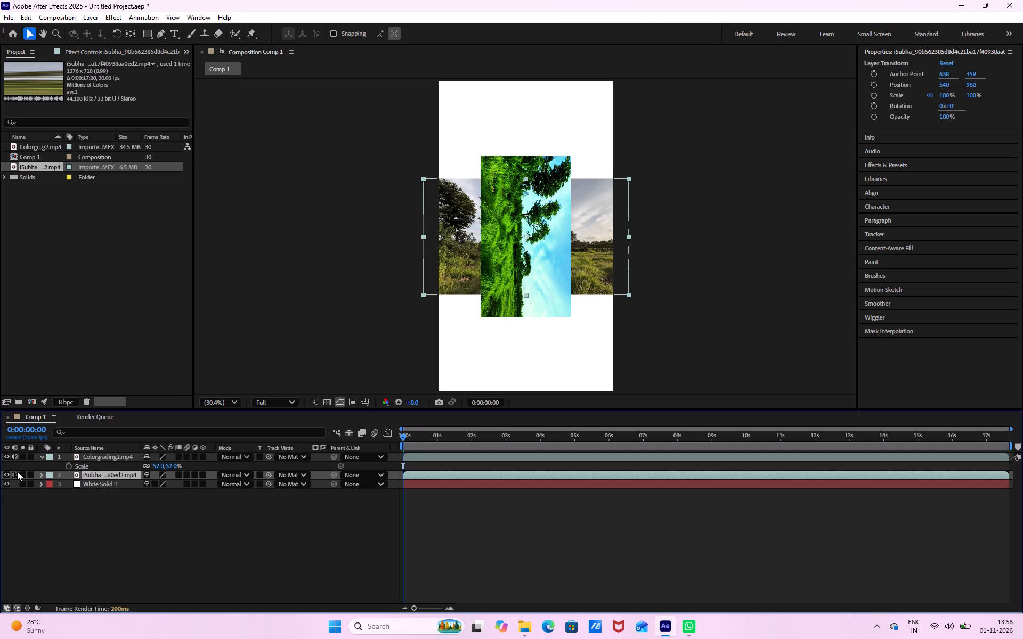
{"action": "left_click", "coordinate": [17, 458]}
{"action": "left_click", "coordinate": [15, 473]}
Rotate the original video layer to 90° to match the portrait orientation of the graded video.
{"action": "key", "text": "s"}
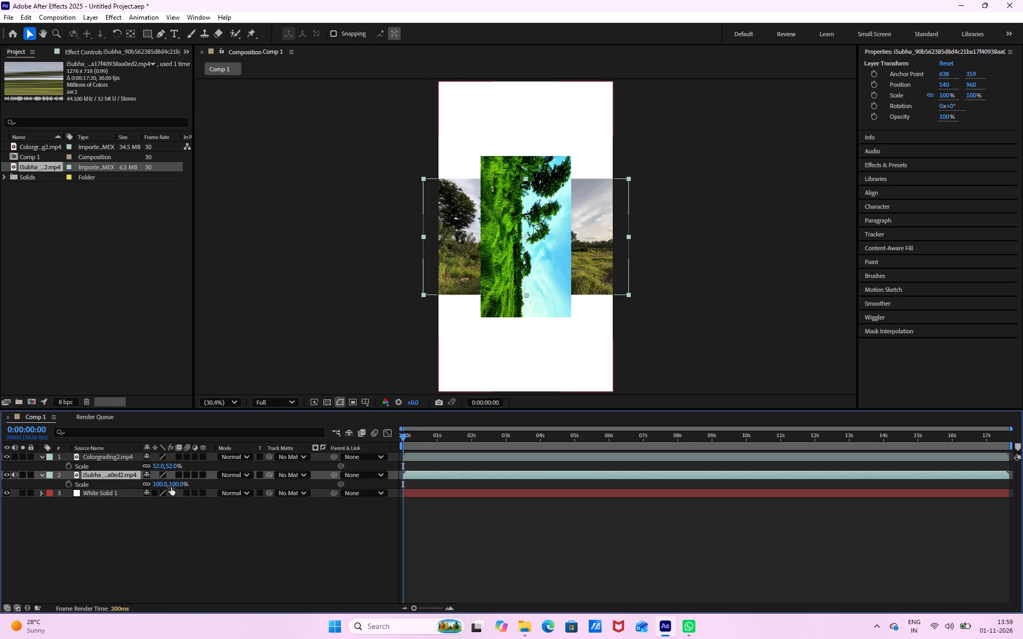
{"action": "key", "text": "r"}
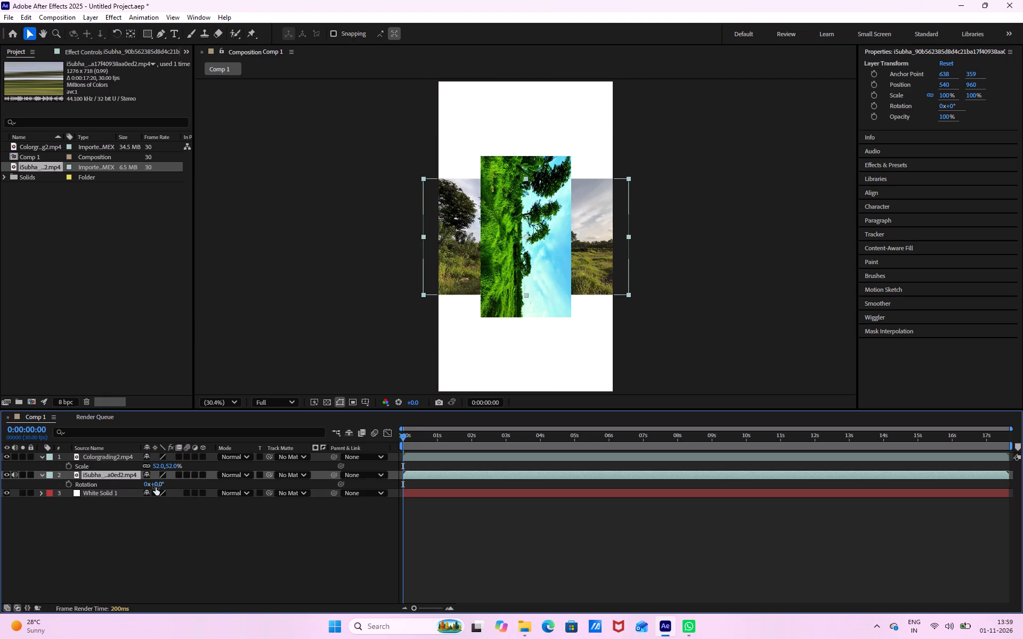
{"action": "left_click", "coordinate": [159, 486]}
{"action": "type", "text": "90"}
{"action": "key", "text": "Return"}
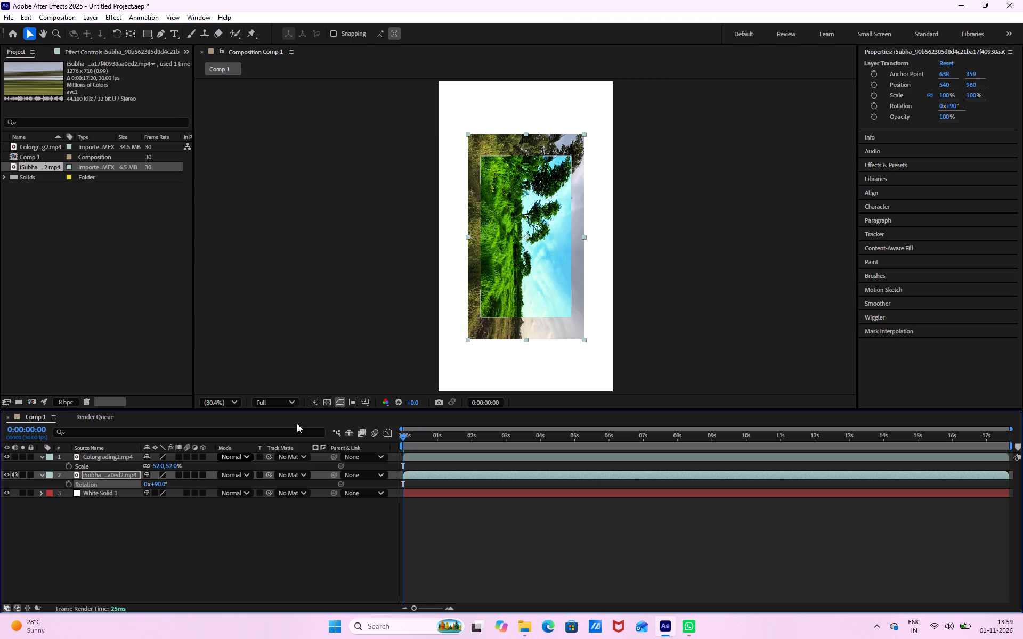
Move the Colorgrading2.mp4 layer to the right side of the frame, at position about 797, 970.
{"action": "left_click", "coordinate": [517, 271]}
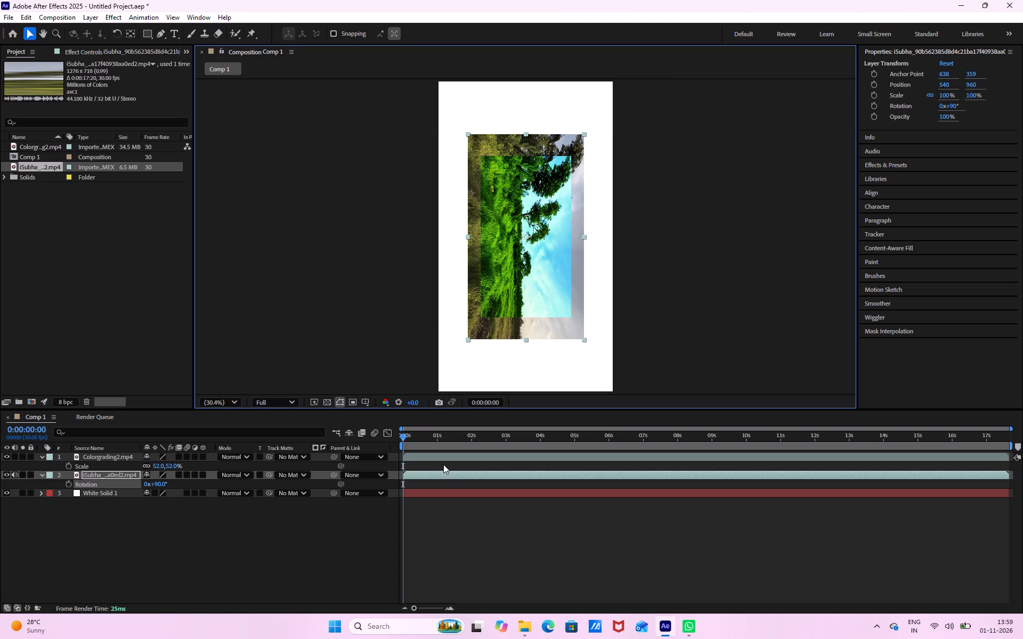
{"action": "left_click", "coordinate": [441, 458]}
{"action": "left_click_drag", "start_coordinate": [522, 250], "coordinate": [532, 250]}
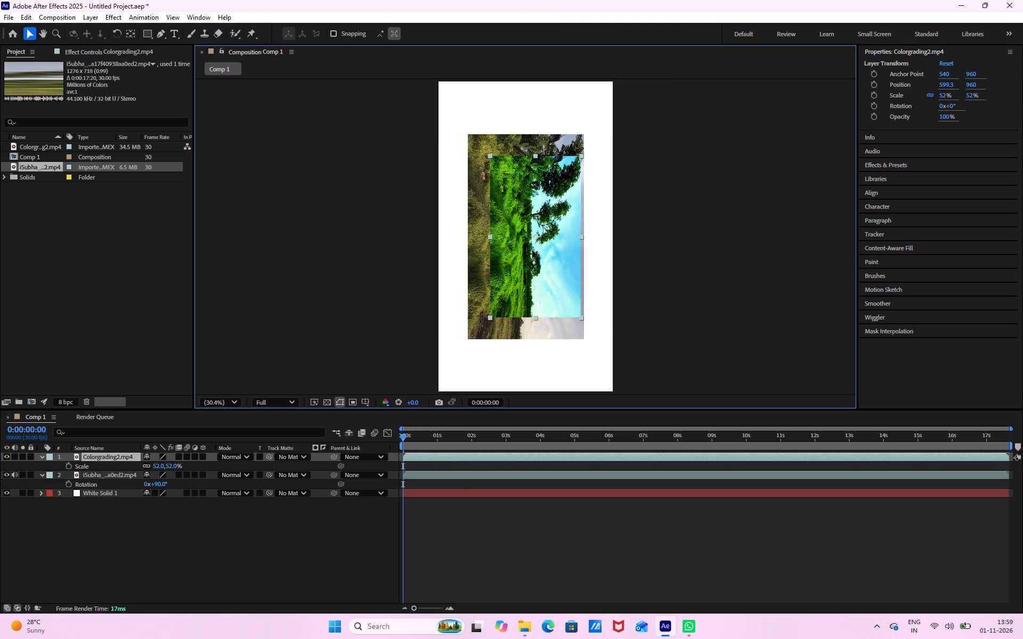
{"action": "left_click_drag", "start_coordinate": [532, 250], "coordinate": [563, 252]}
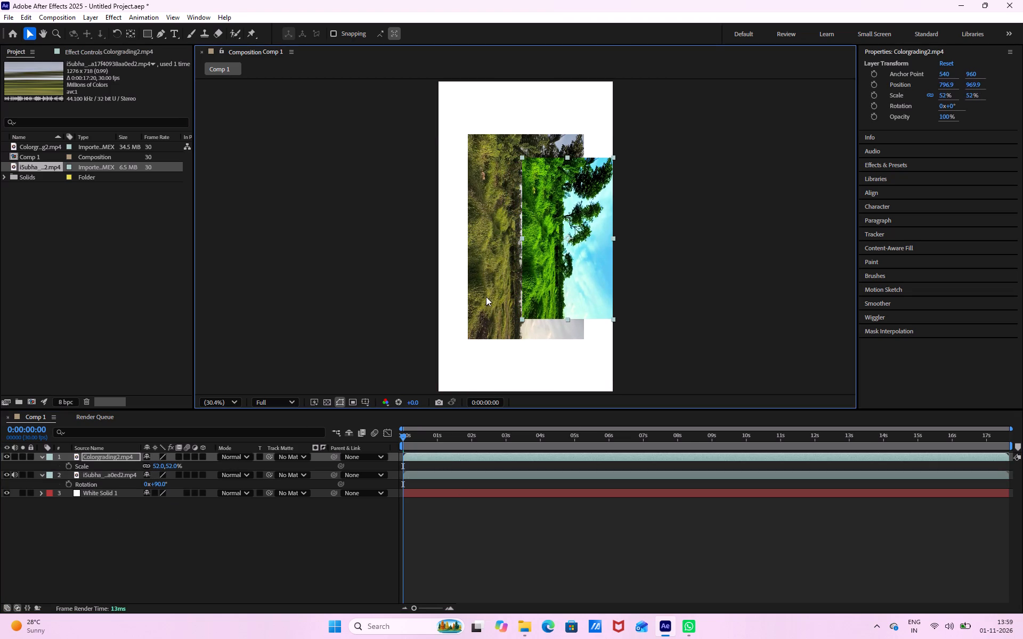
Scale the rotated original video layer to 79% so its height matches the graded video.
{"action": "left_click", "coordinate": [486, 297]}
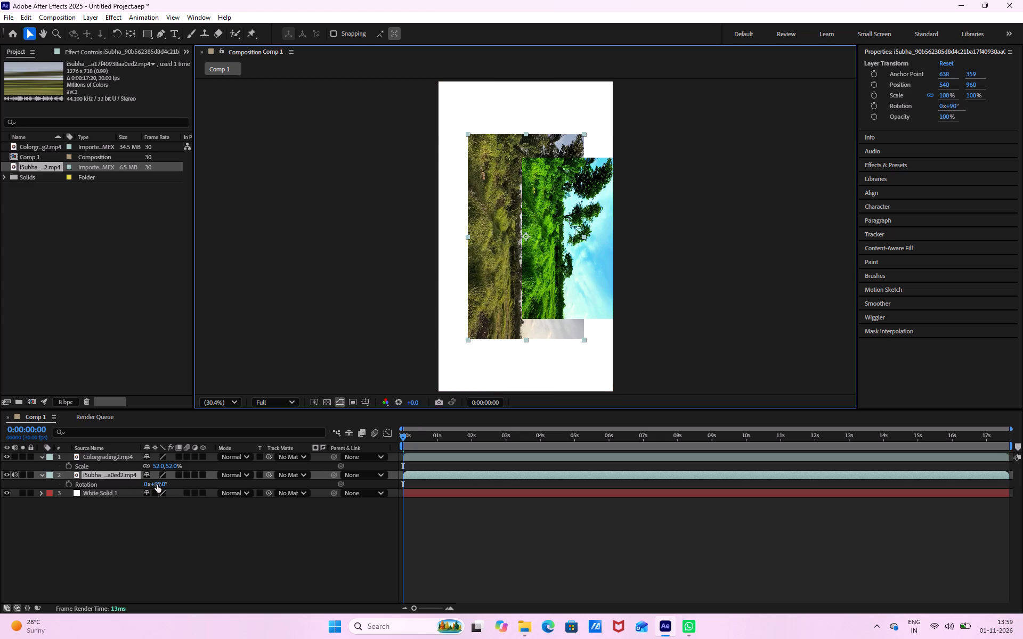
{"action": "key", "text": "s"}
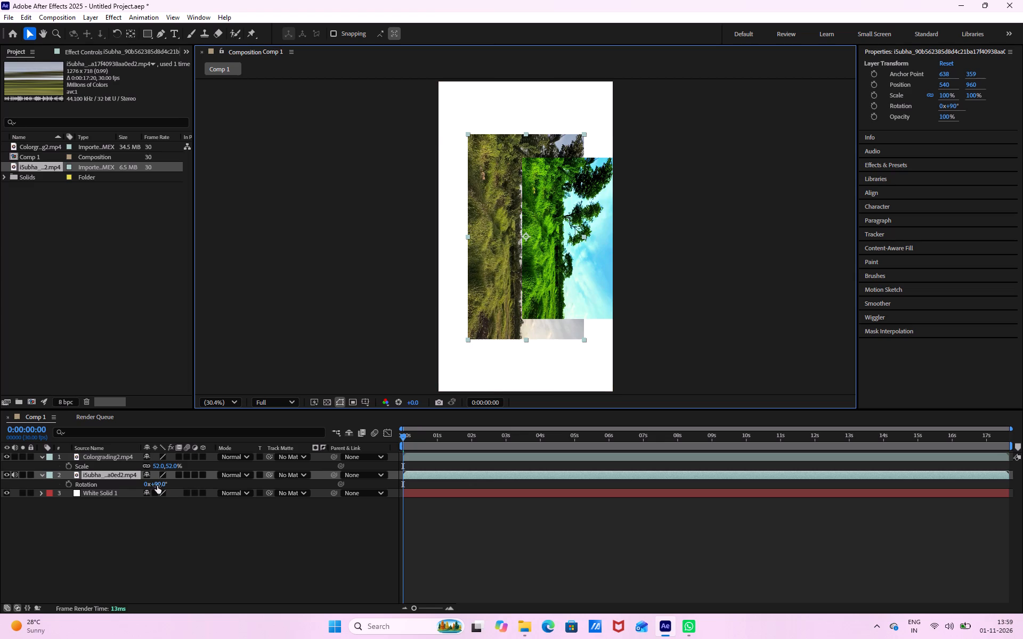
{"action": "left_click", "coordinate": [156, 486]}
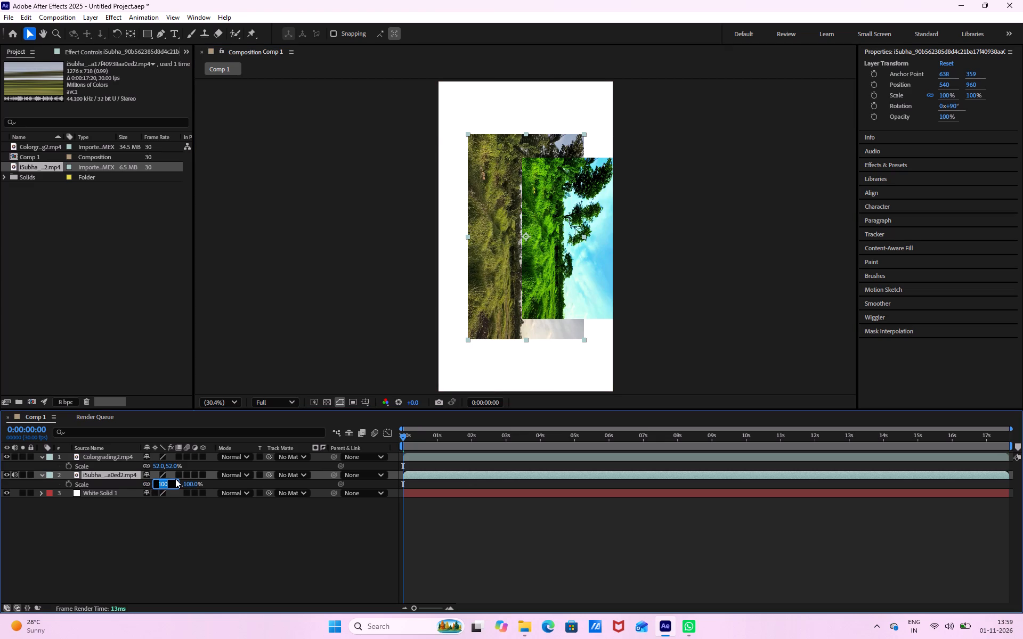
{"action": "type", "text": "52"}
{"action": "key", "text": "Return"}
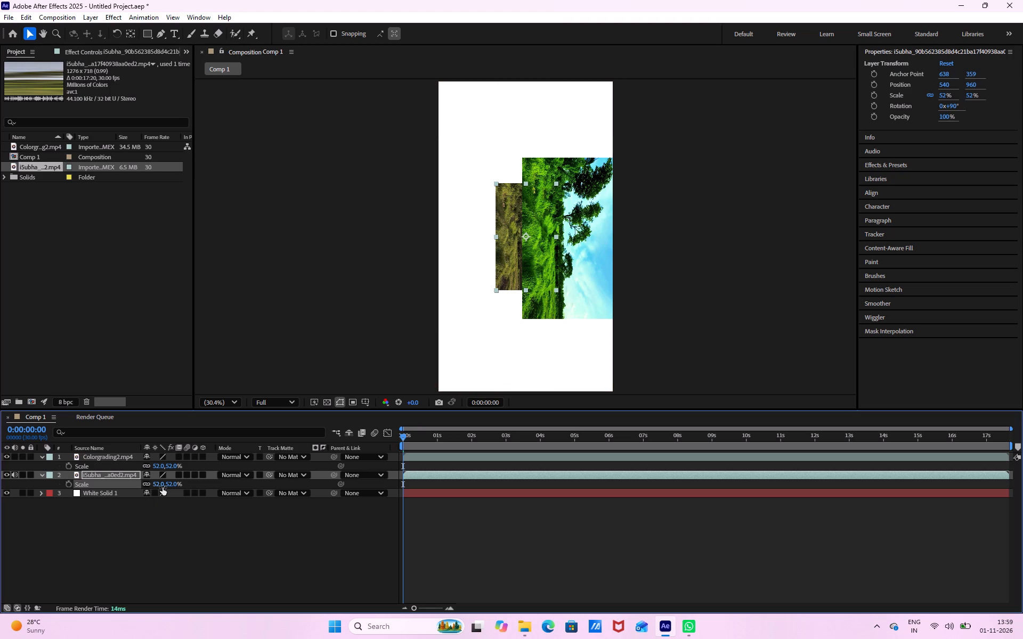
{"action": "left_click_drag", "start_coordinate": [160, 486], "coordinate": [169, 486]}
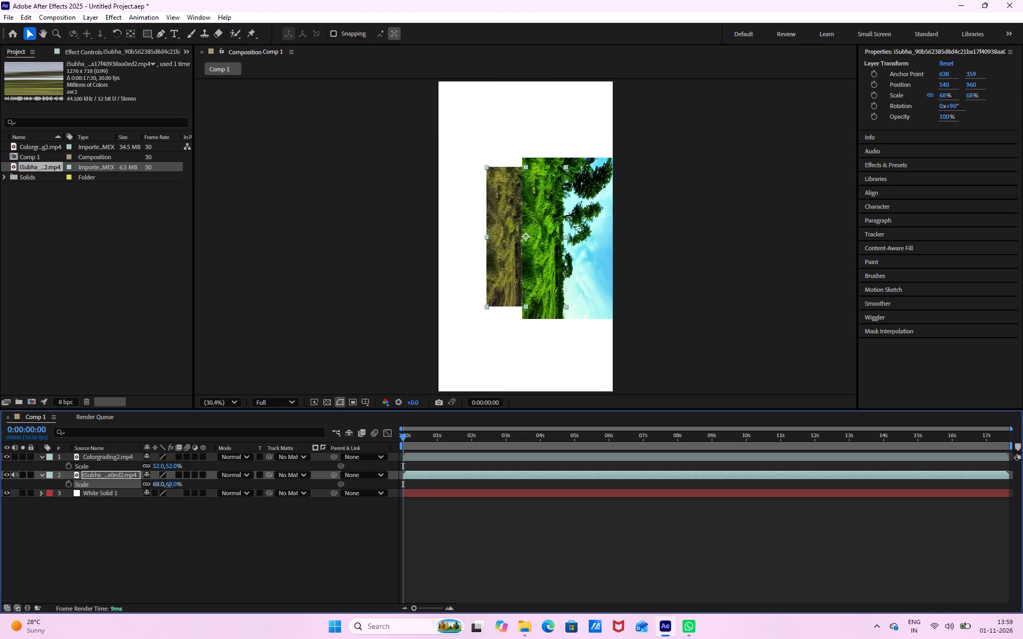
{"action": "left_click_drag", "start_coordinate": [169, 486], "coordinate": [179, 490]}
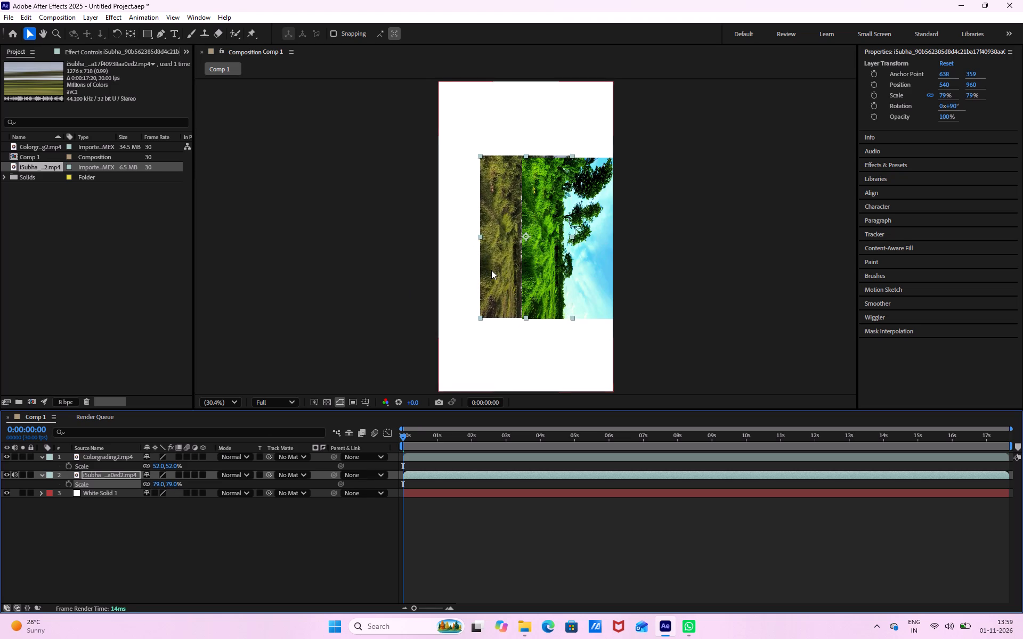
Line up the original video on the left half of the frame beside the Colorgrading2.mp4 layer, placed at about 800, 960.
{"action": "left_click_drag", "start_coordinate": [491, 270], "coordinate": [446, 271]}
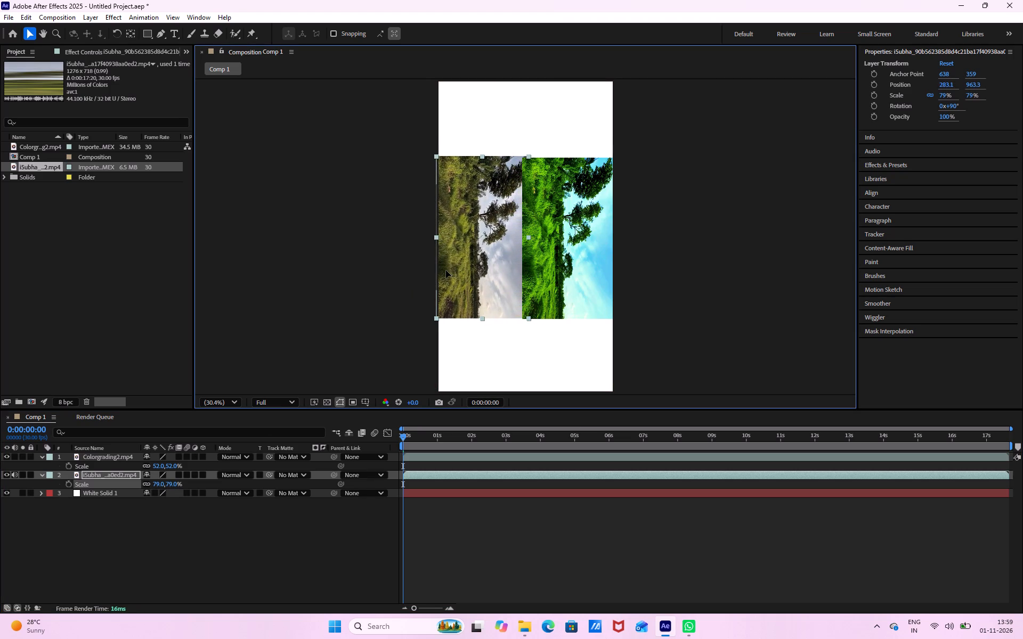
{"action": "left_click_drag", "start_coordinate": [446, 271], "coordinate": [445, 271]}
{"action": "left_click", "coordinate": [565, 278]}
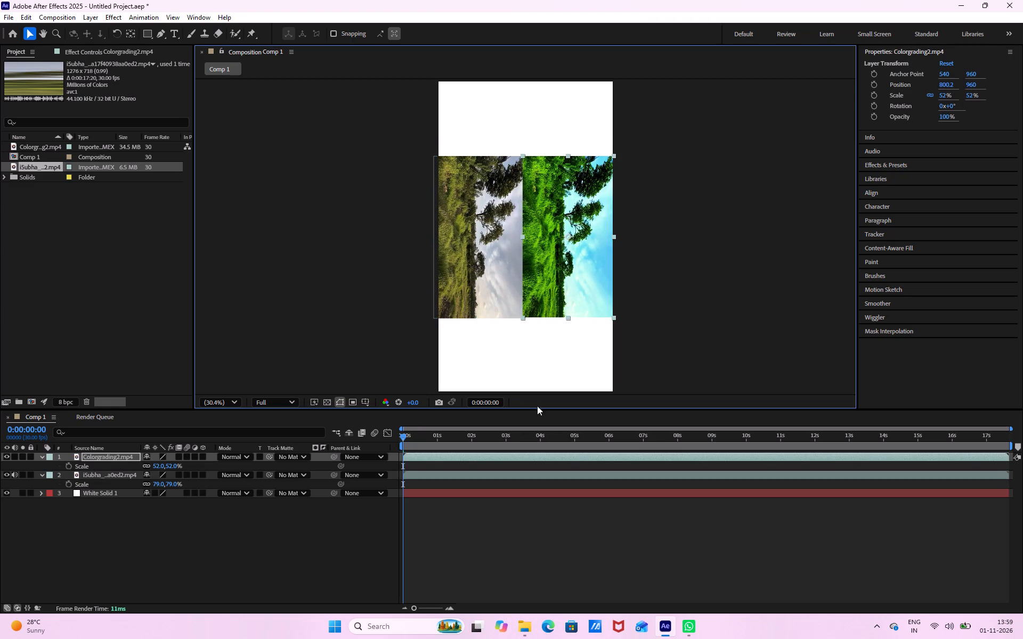
Preview playback of the side-by-side comparison.
{"action": "key", "text": "space"}
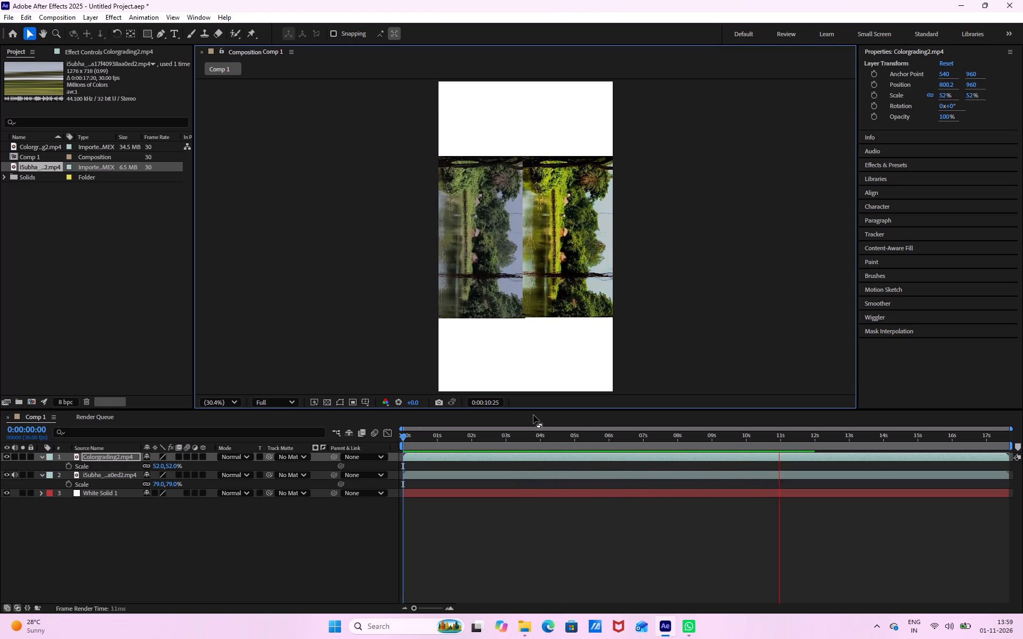
{"action": "key", "text": "space"}
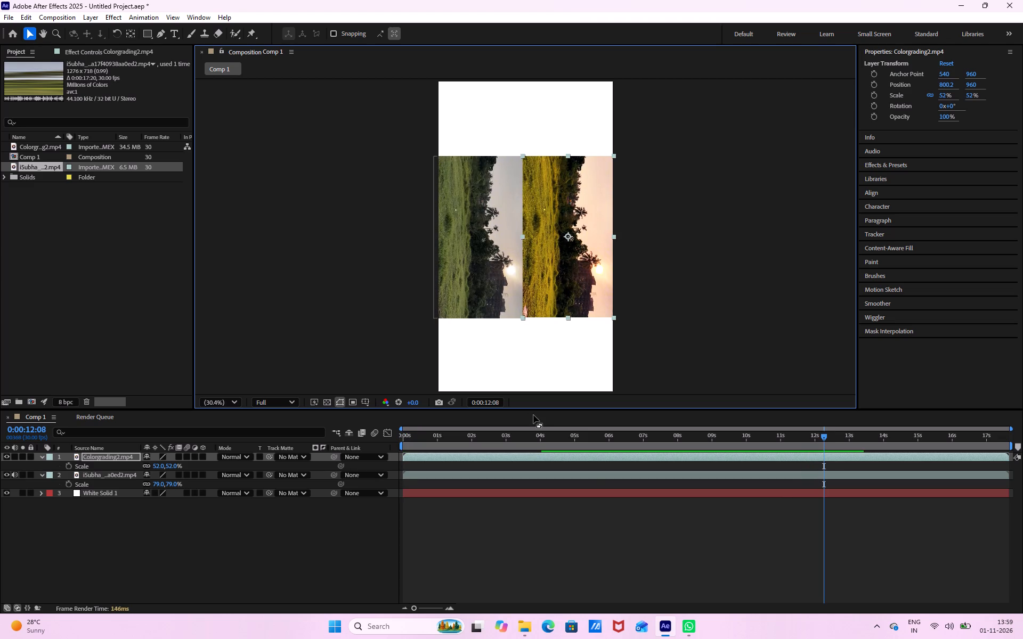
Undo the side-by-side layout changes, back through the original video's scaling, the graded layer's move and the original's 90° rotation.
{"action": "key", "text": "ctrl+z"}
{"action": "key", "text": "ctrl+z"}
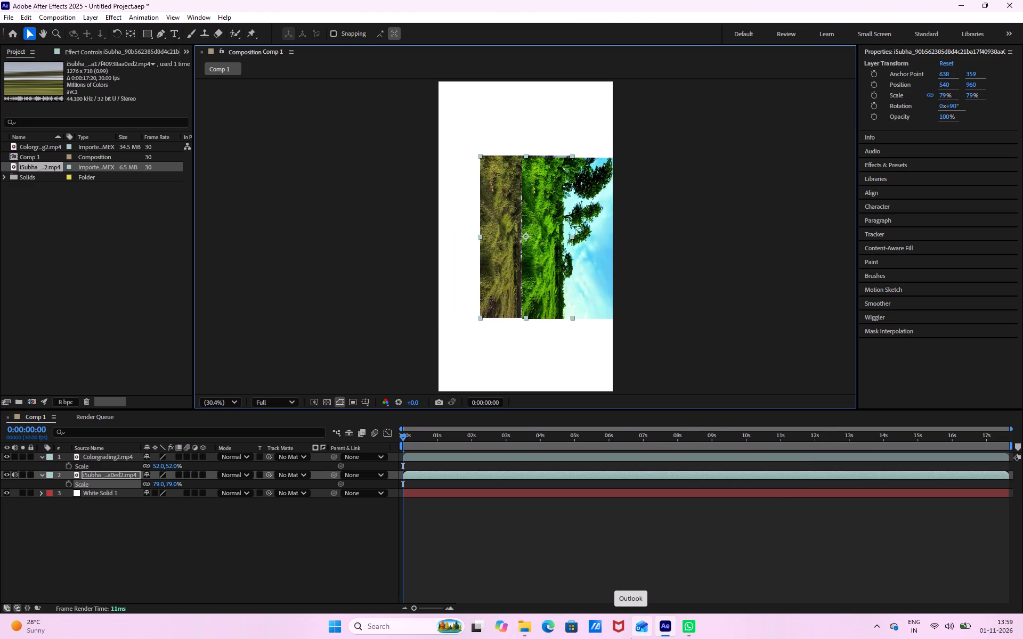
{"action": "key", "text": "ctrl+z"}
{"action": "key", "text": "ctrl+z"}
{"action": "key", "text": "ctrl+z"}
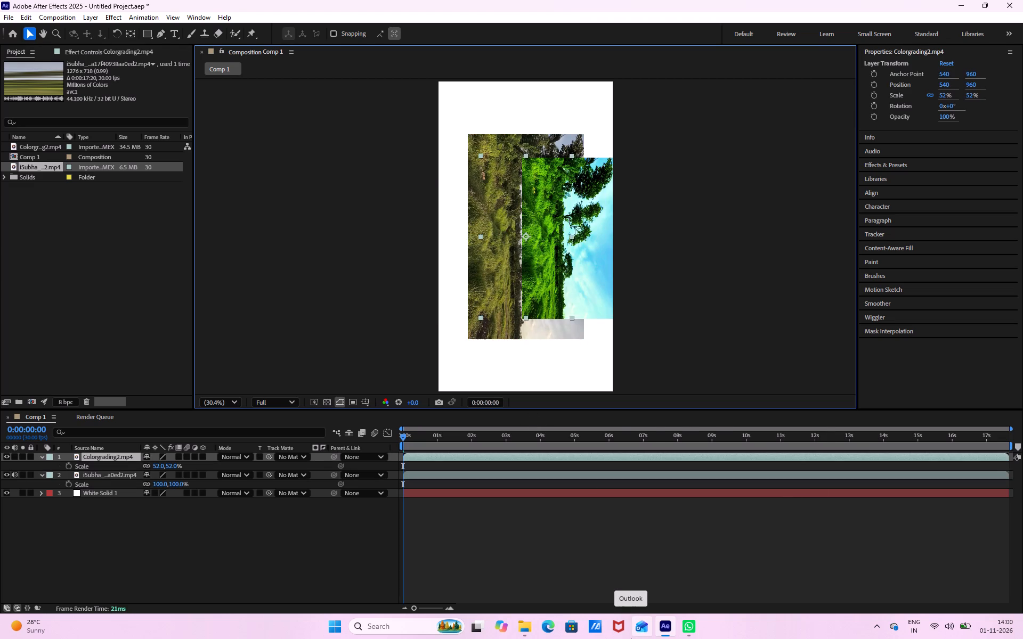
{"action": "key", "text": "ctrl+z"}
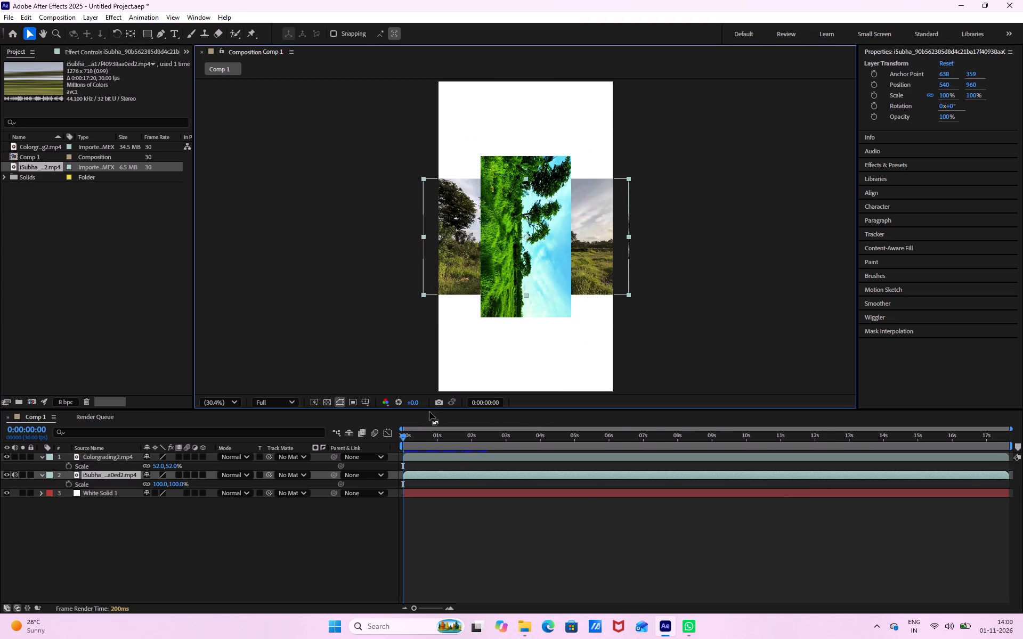
Rotate the Colorgrading2.mp4 layer to -90° so the graded landscape footage sits upright.
{"action": "left_click", "coordinate": [455, 458]}
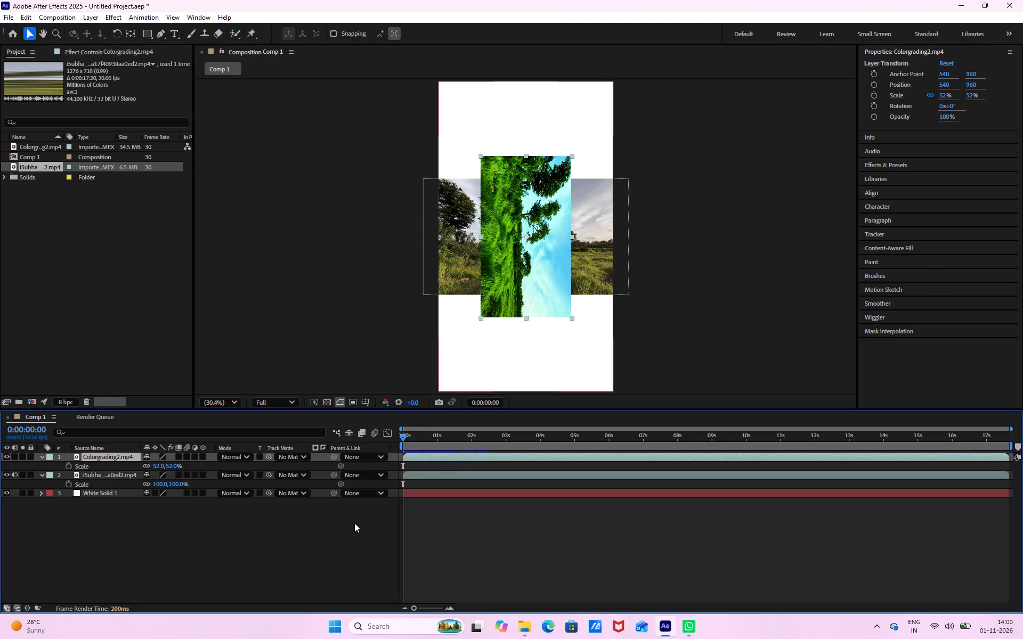
{"action": "key", "text": "r"}
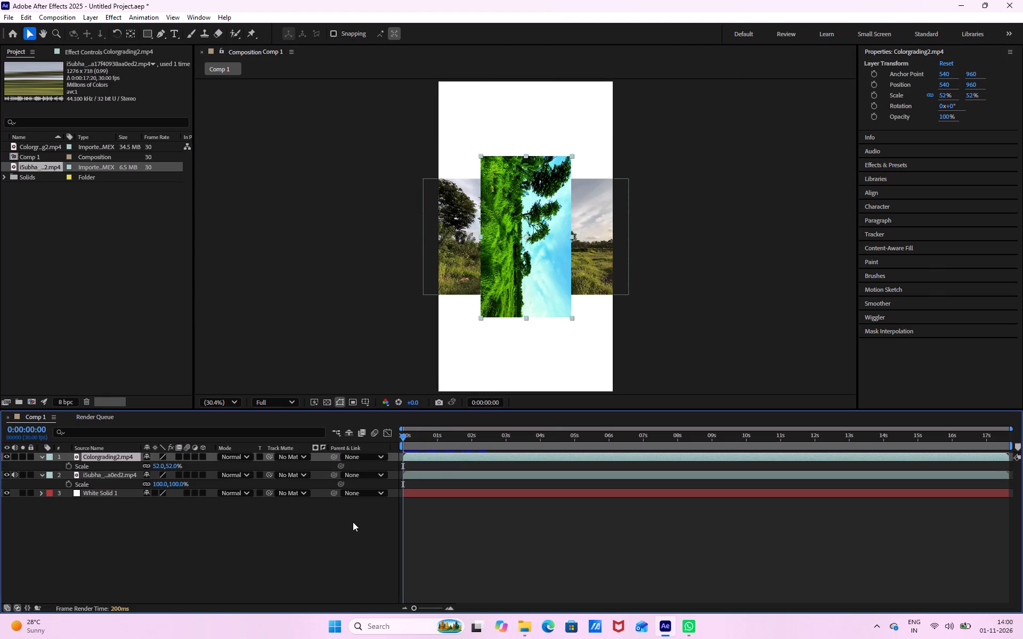
{"action": "left_click", "coordinate": [160, 466]}
{"action": "type", "text": "90"}
{"action": "key", "text": "Return"}
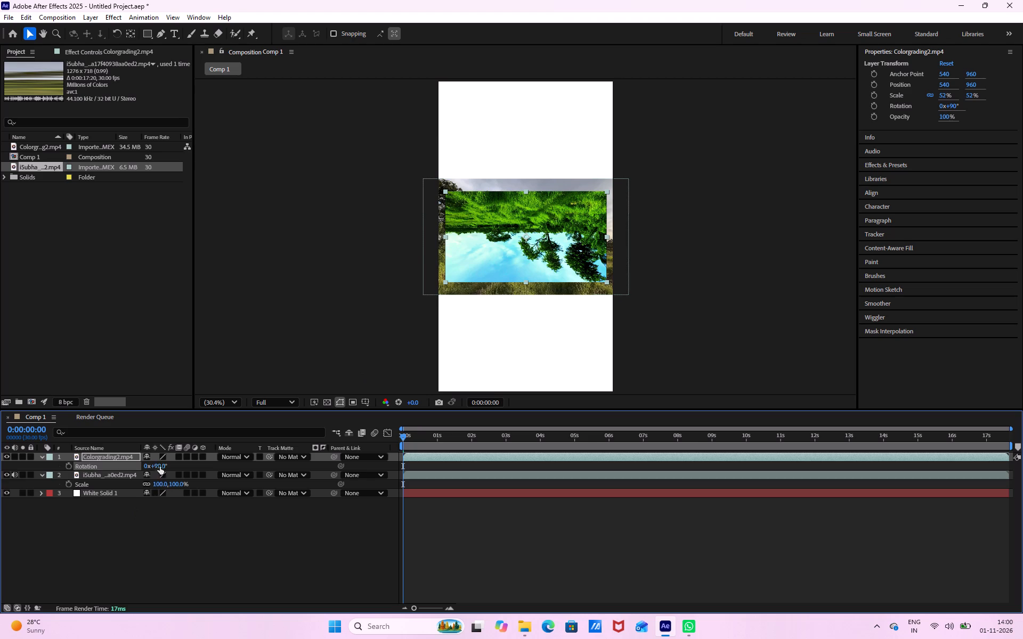
{"action": "left_click", "coordinate": [160, 466]}
{"action": "key", "text": "minus"}
{"action": "type", "text": "90"}
{"action": "key", "text": "Return"}
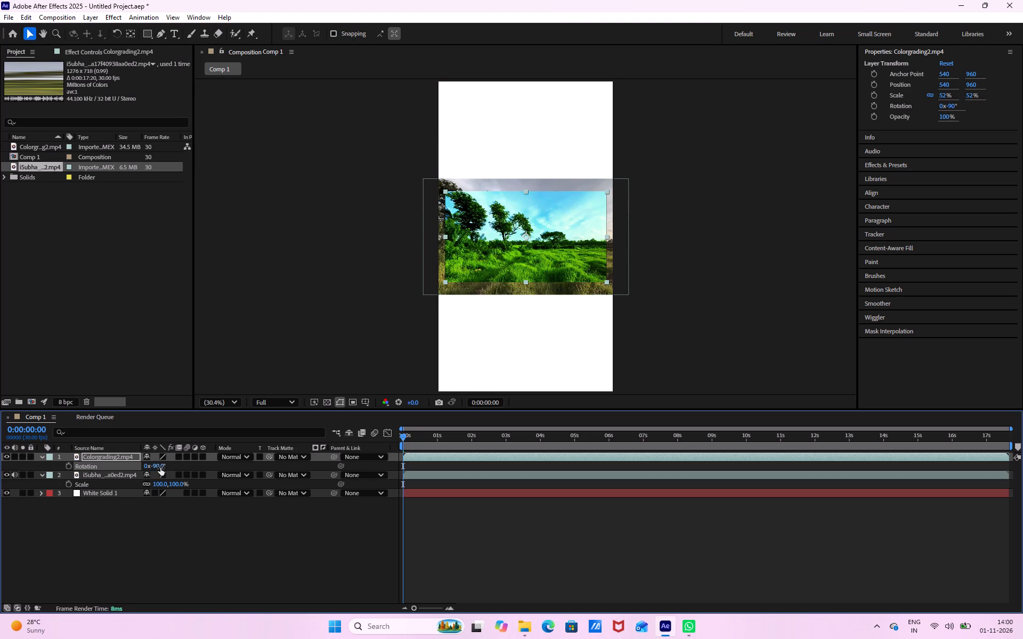
Move the original video layer up behind the graded video, to position about 543, 565.
{"action": "left_click", "coordinate": [539, 293]}
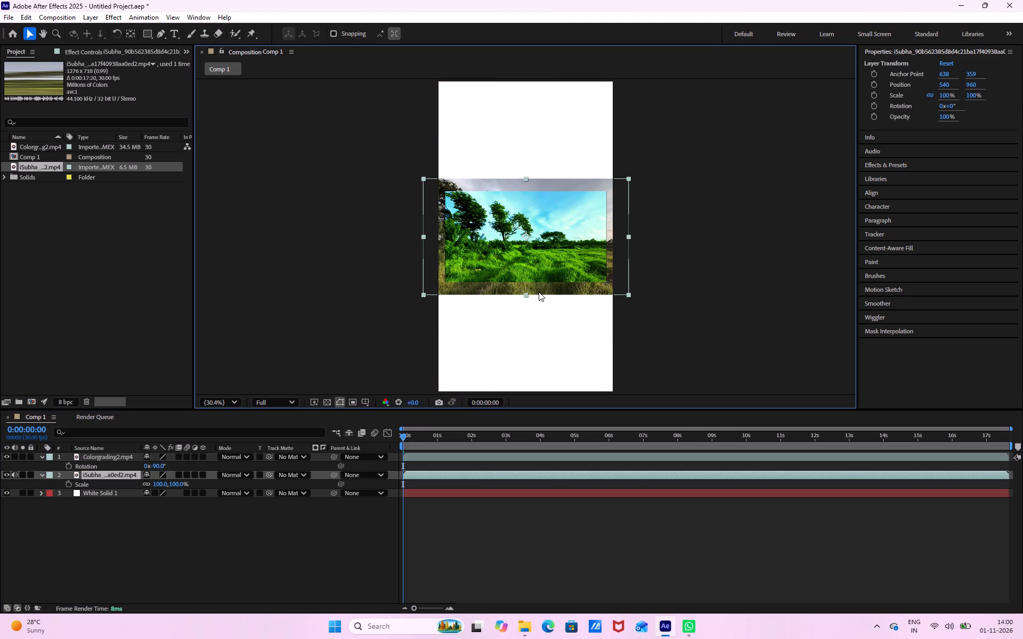
{"action": "left_click_drag", "start_coordinate": [541, 291], "coordinate": [545, 291]}
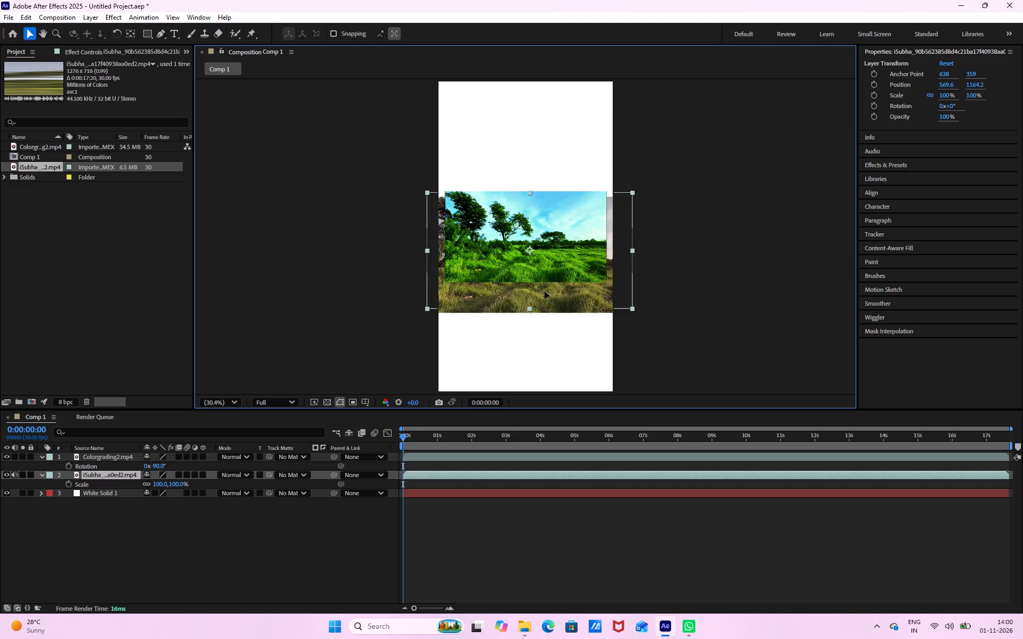
{"action": "left_click_drag", "start_coordinate": [545, 291], "coordinate": [541, 227]}
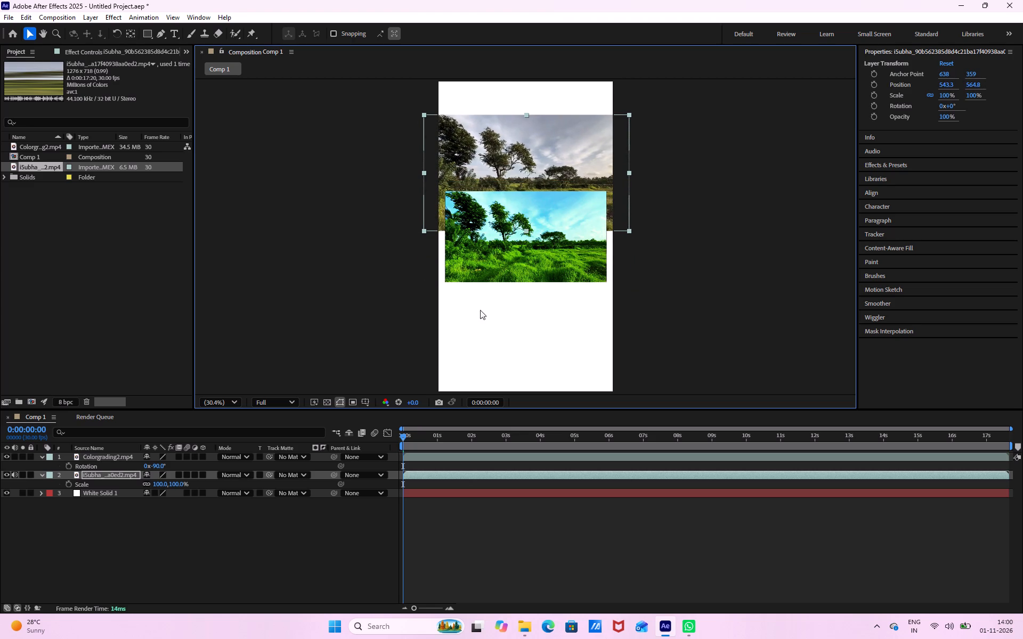
Scale the original video layer down to 86% so it fits the composition width.
{"action": "key", "text": "s"}
{"action": "key", "text": "s"}
{"action": "left_click_drag", "start_coordinate": [159, 484], "coordinate": [153, 482]}
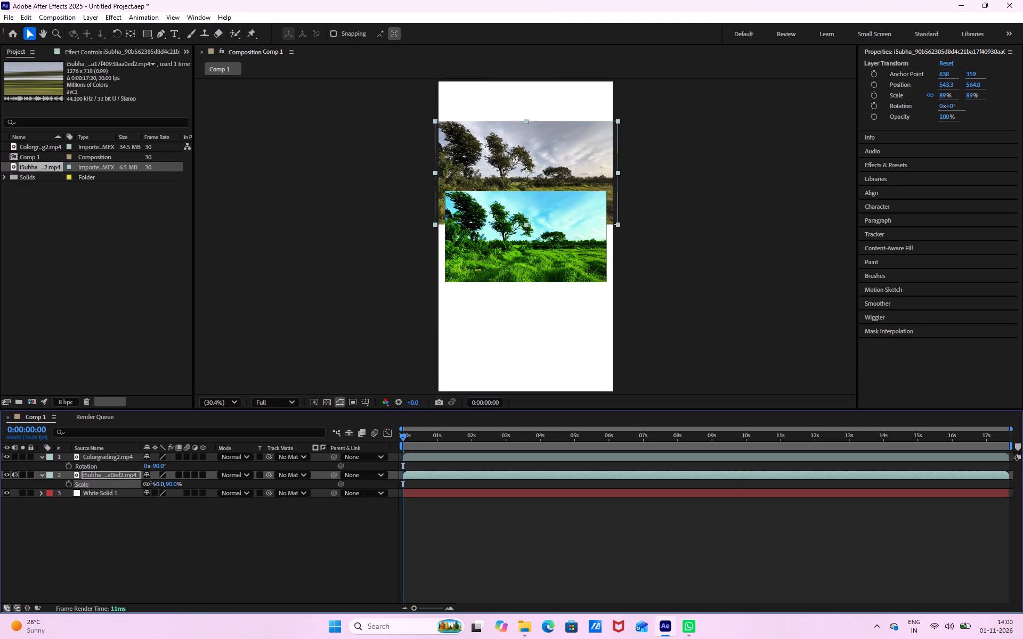
{"action": "left_click_drag", "start_coordinate": [153, 482], "coordinate": [149, 481]}
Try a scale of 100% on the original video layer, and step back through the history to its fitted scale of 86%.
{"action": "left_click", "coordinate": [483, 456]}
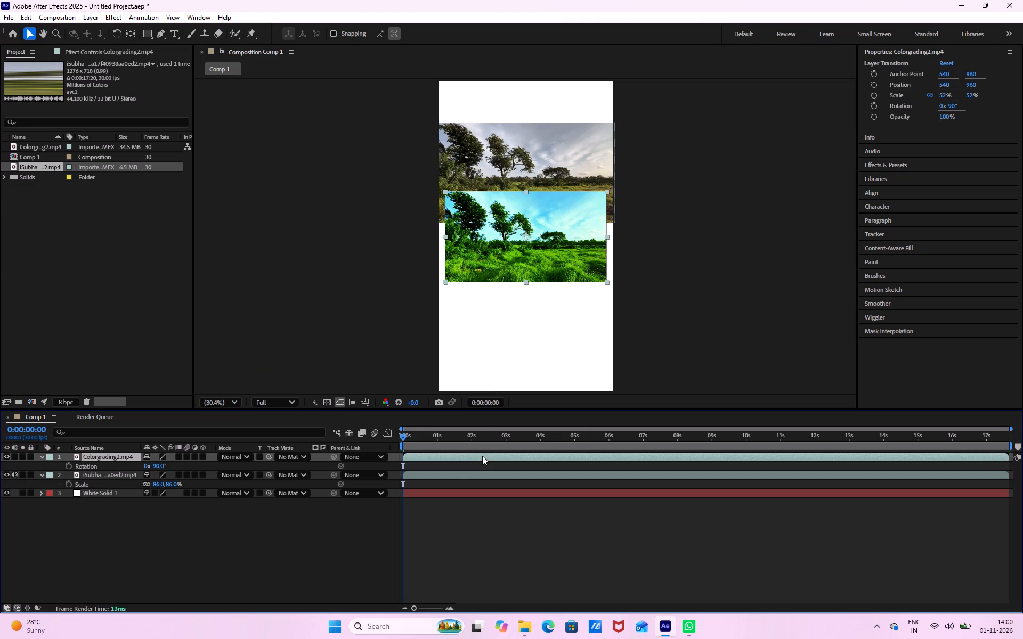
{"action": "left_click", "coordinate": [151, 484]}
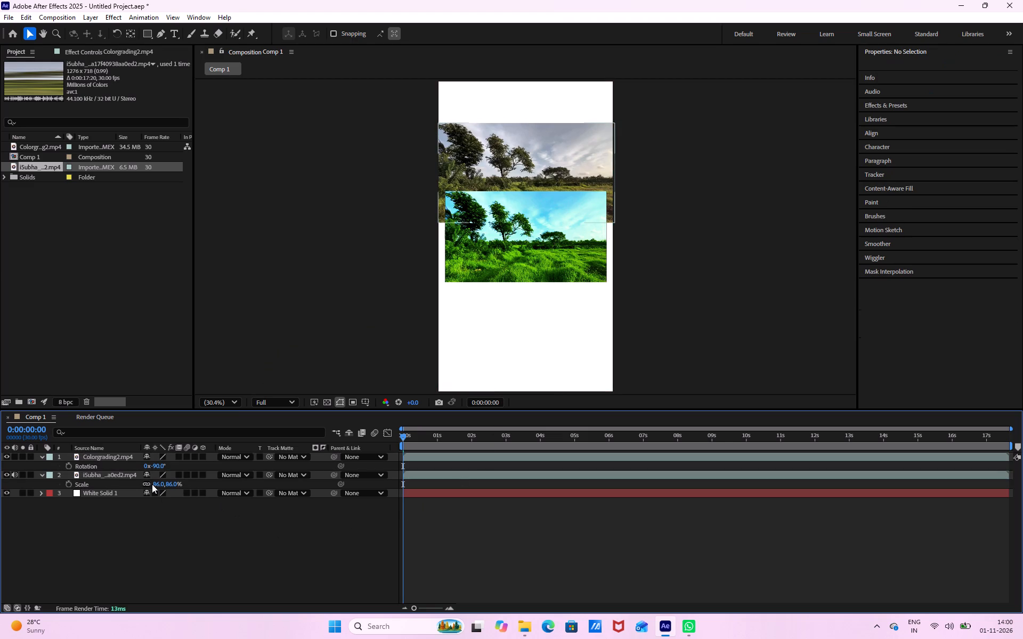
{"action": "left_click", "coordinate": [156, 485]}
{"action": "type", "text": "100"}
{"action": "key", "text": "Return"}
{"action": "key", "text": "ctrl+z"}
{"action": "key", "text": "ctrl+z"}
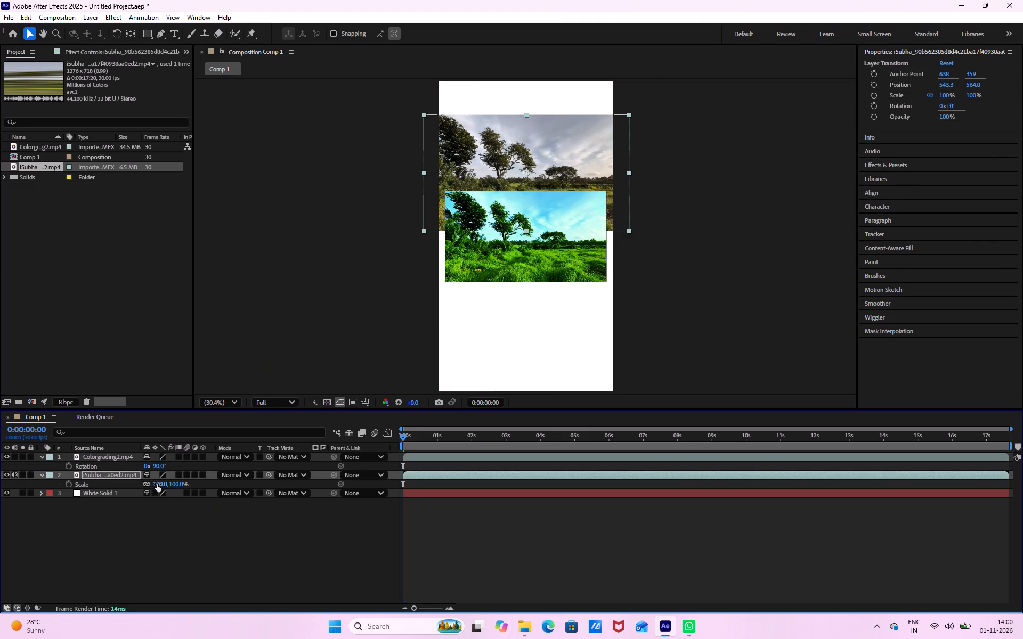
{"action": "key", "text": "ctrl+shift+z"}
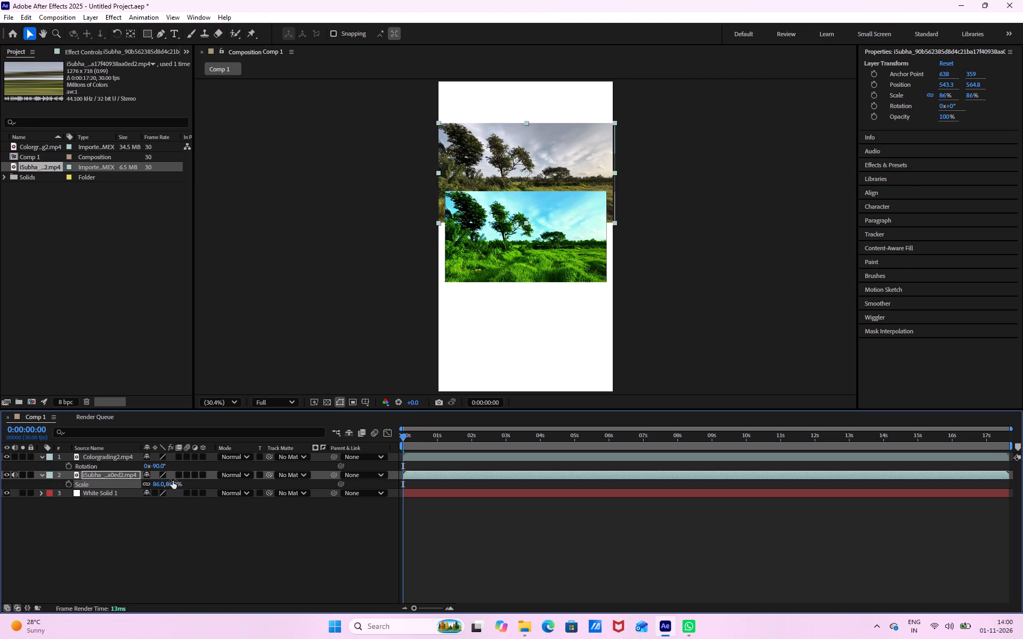
Scale the Colorgrading2.mp4 layer to 58% so the graded video fills the composition width.
{"action": "left_click", "coordinate": [114, 460]}
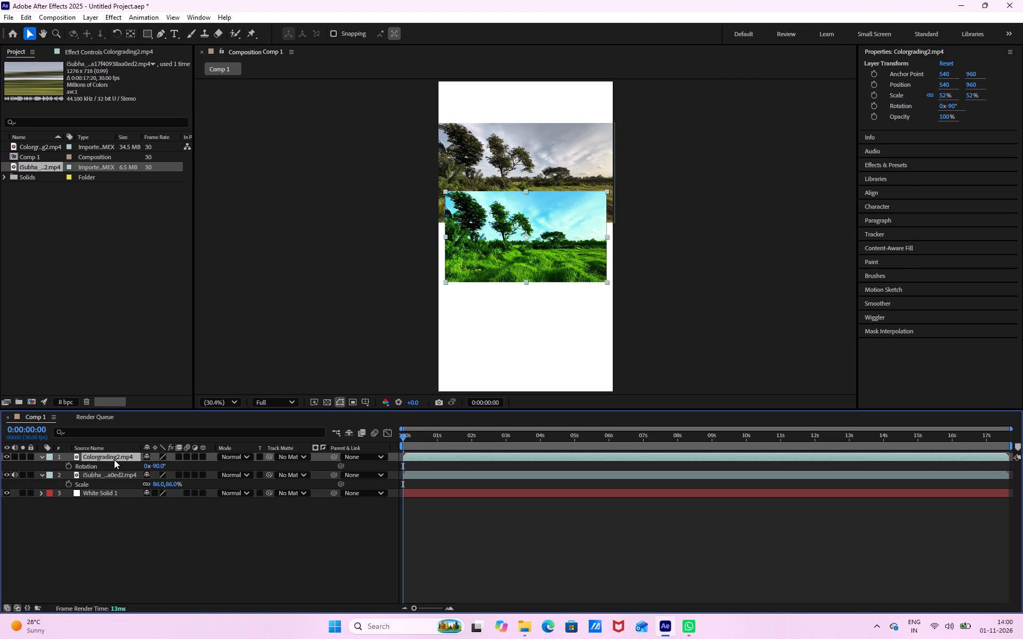
{"action": "key", "text": "s"}
{"action": "left_click", "coordinate": [159, 467]}
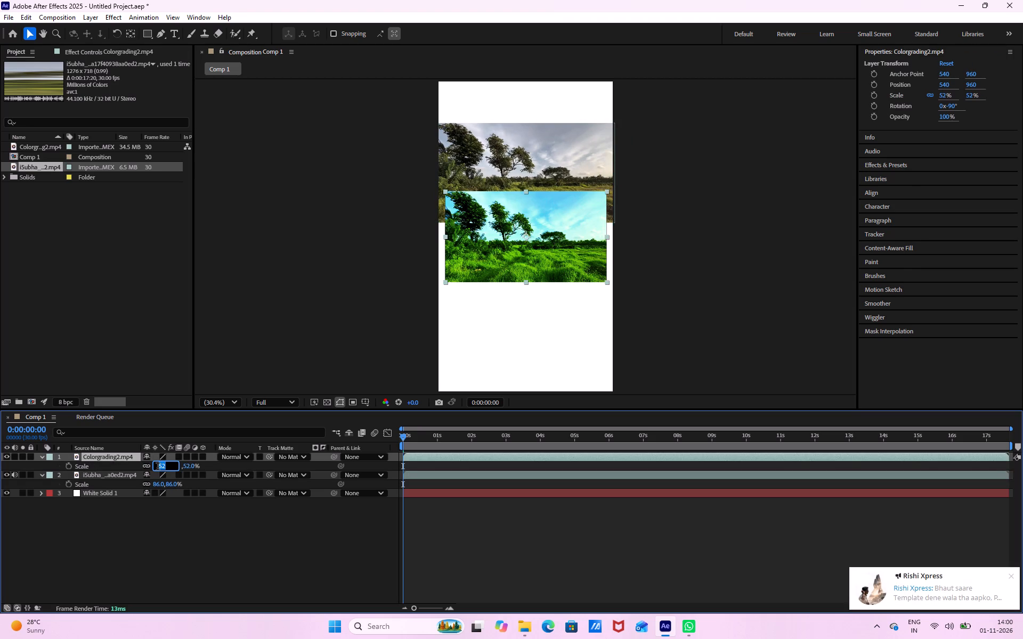
{"action": "type", "text": "100"}
{"action": "key", "text": "Return"}
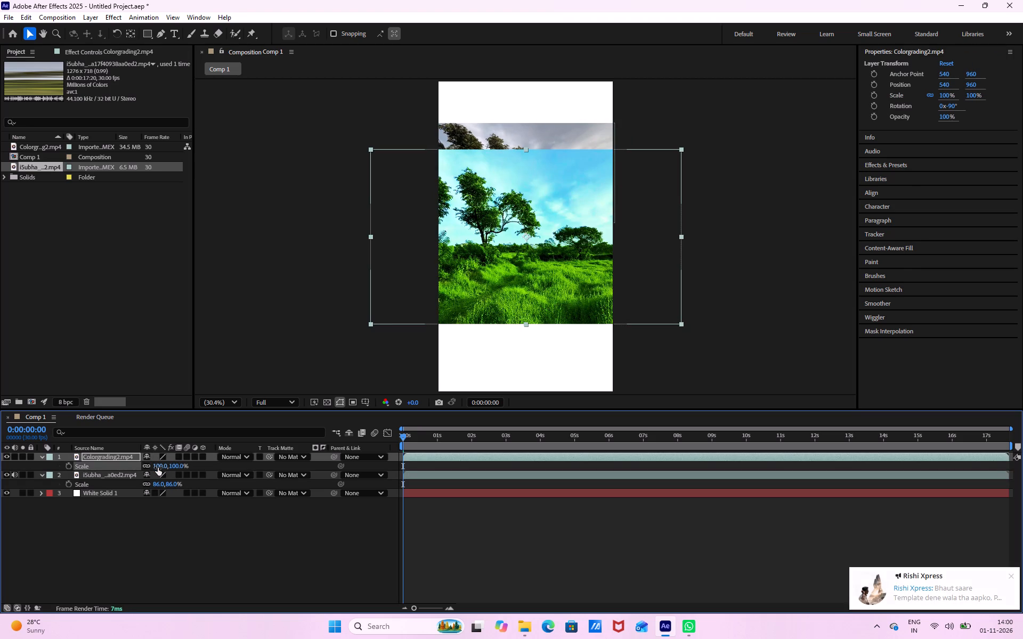
{"action": "left_click_drag", "start_coordinate": [157, 468], "coordinate": [137, 471]}
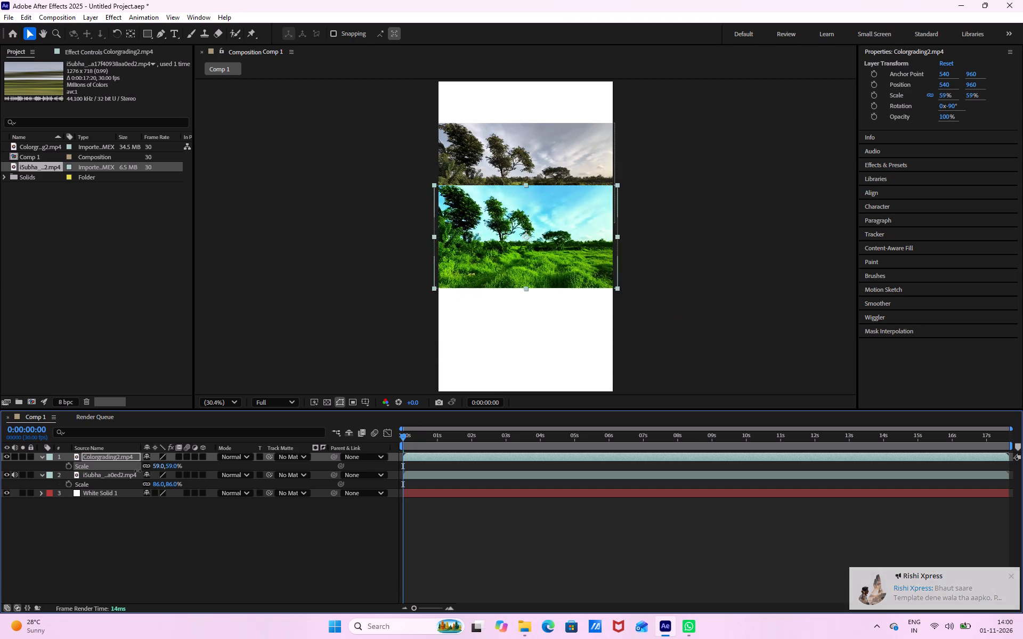
{"action": "left_click_drag", "start_coordinate": [137, 471], "coordinate": [137, 472]}
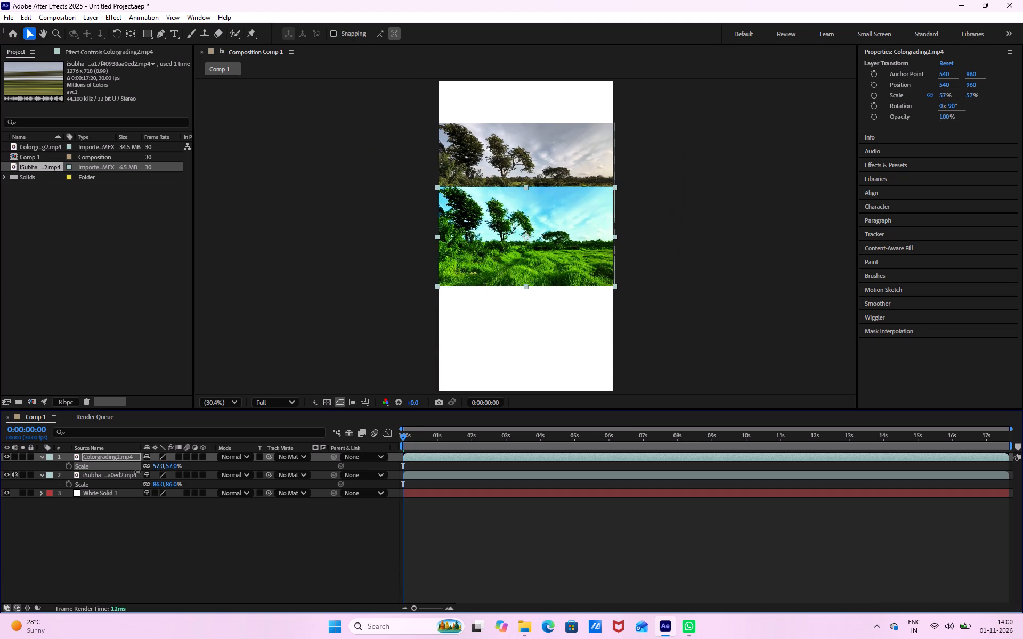
{"action": "left_click_drag", "start_coordinate": [137, 472], "coordinate": [137, 471]}
{"action": "left_click", "coordinate": [470, 275]}
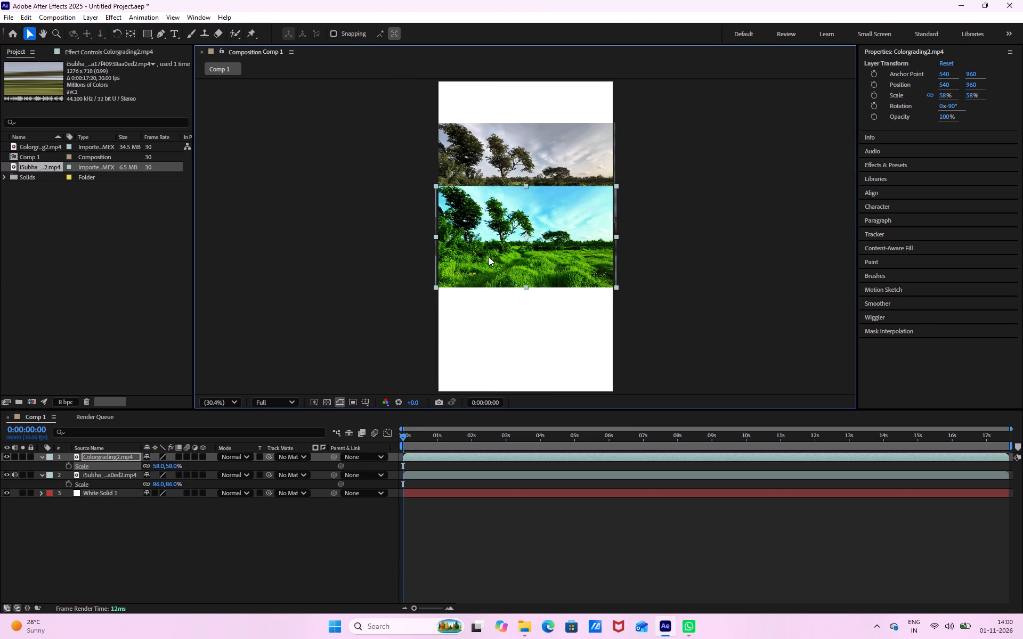
Move the graded video layer down below the original clip, to position about 543, 1391.
{"action": "left_click_drag", "start_coordinate": [490, 256], "coordinate": [492, 303]}
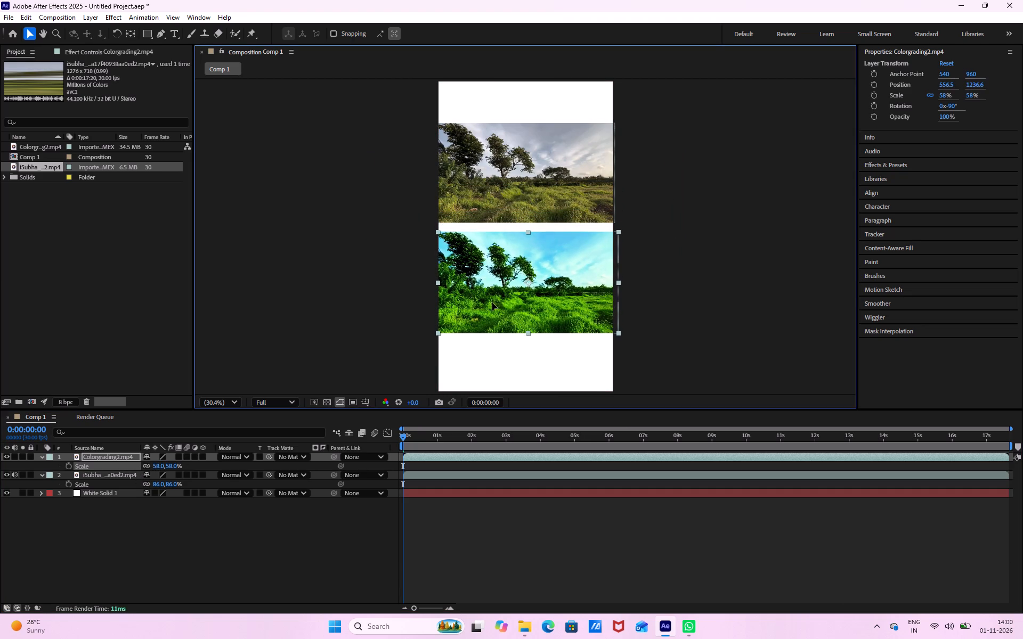
{"action": "left_click_drag", "start_coordinate": [492, 303], "coordinate": [492, 321]}
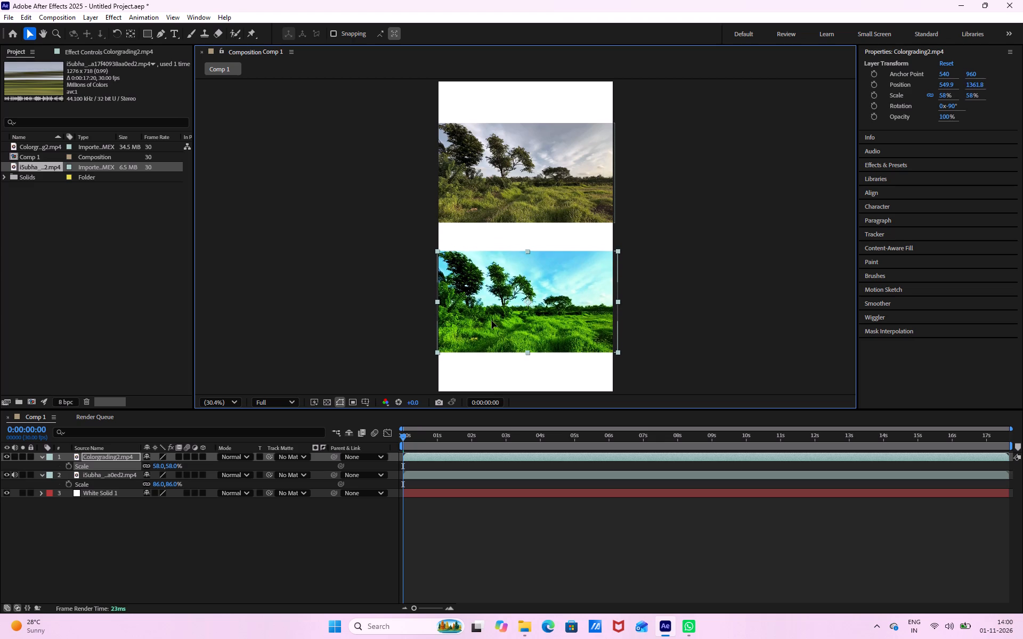
{"action": "left_click_drag", "start_coordinate": [492, 321], "coordinate": [492, 327]}
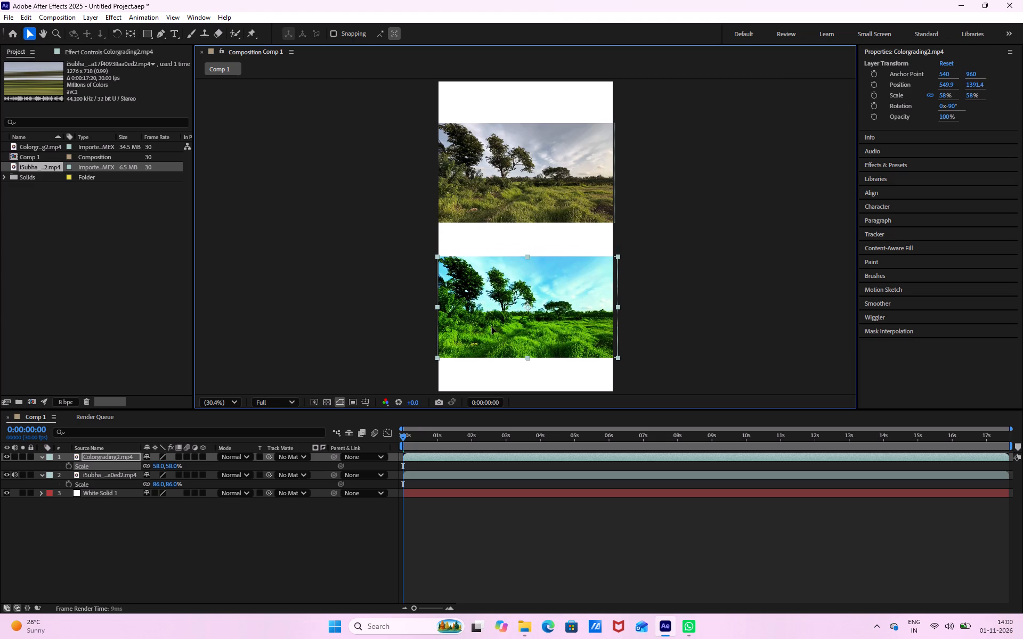
{"action": "left_click_drag", "start_coordinate": [492, 327], "coordinate": [491, 326]}
Play back the stacked clips to review the layout, and return the playhead to the start of the composition.
{"action": "key", "text": "space"}
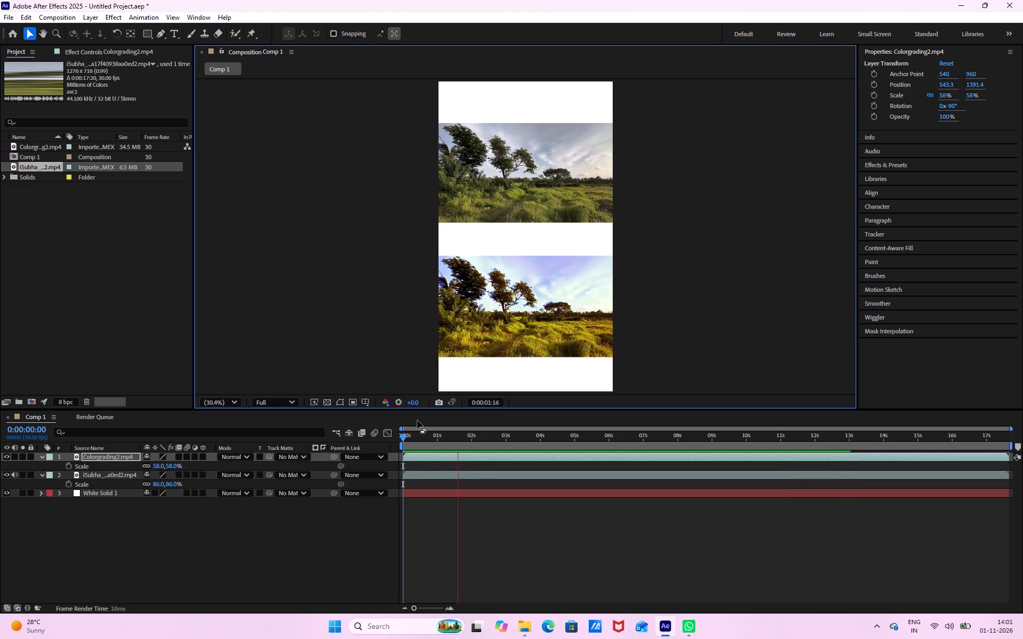
{"action": "key", "text": "space"}
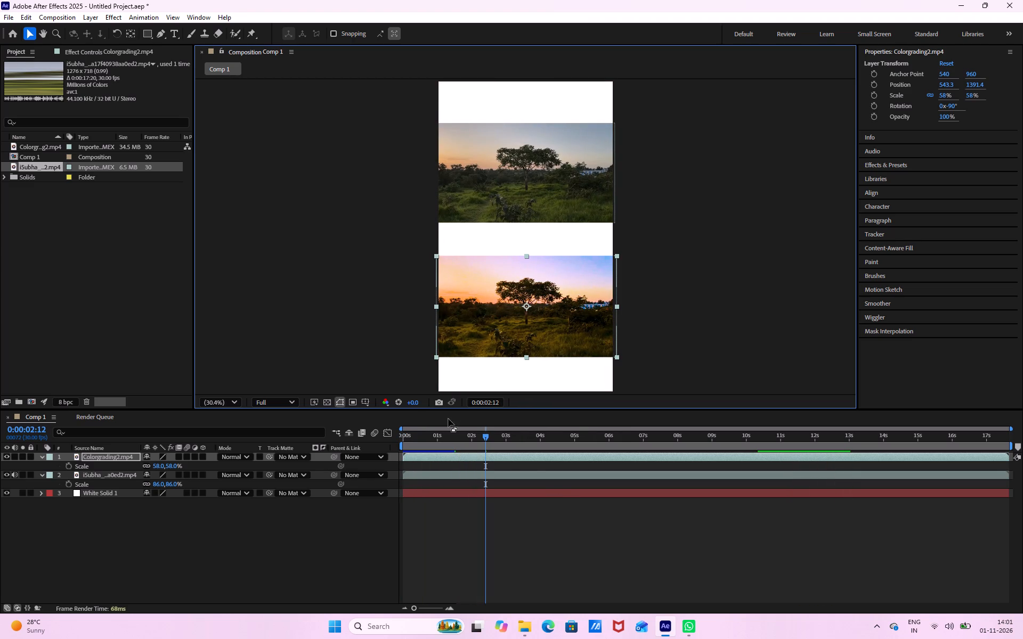
{"action": "left_click_drag", "start_coordinate": [485, 437], "coordinate": [306, 476]}
Add a new text layer reading "Before" to the composition.
{"action": "right_click", "coordinate": [212, 539]}
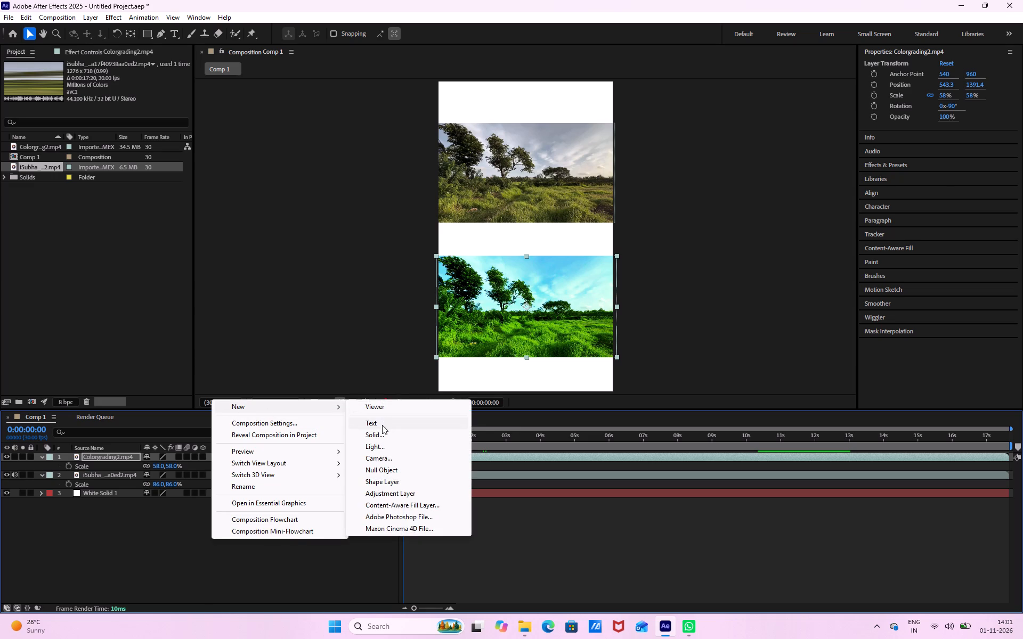
{"action": "left_click", "coordinate": [382, 425]}
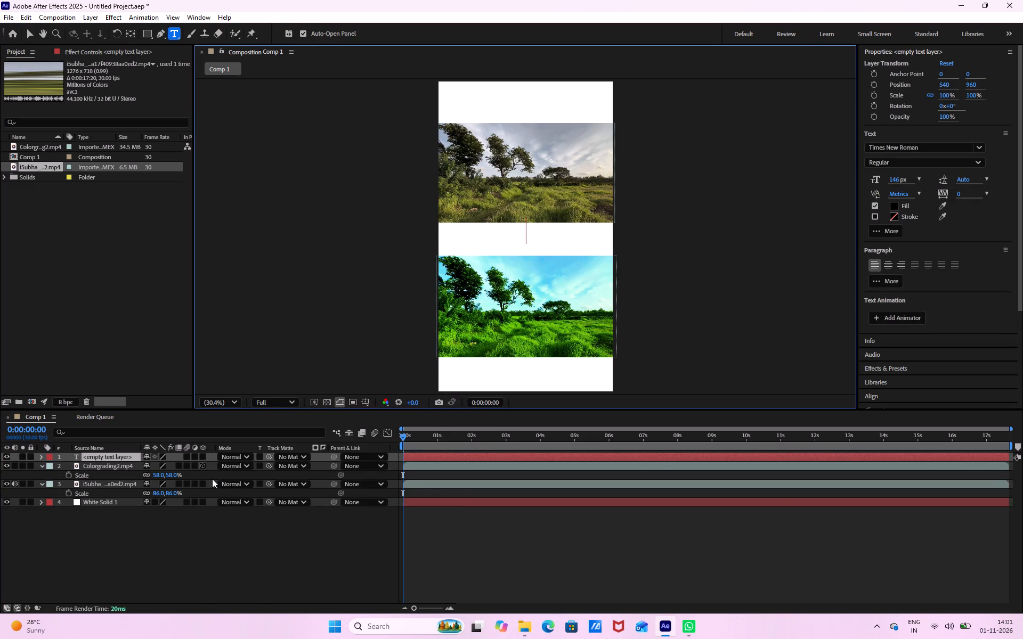
{"action": "key", "text": "shift+b"}
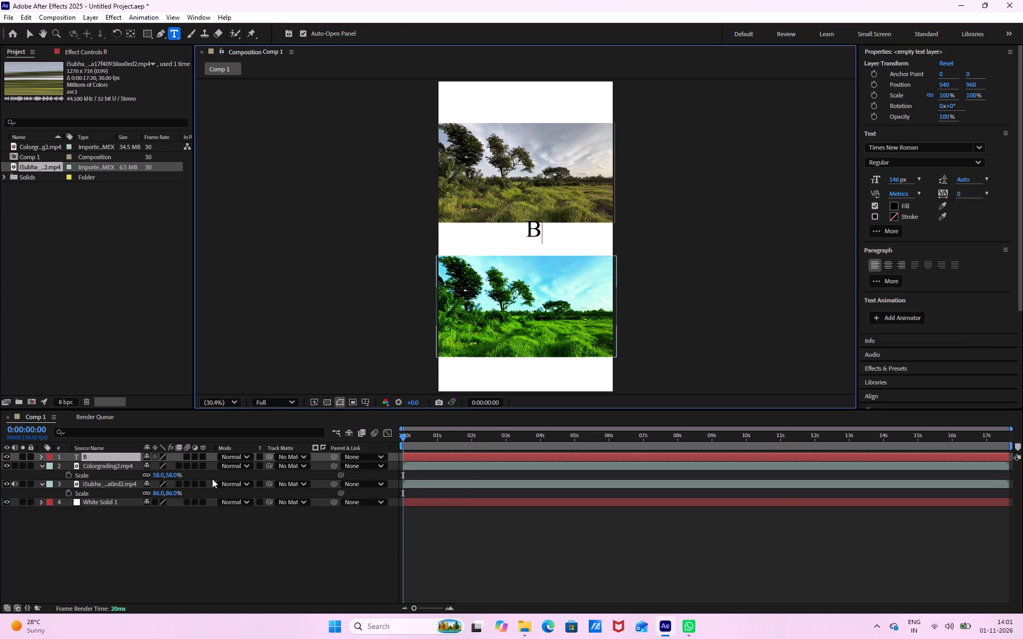
{"action": "type", "text": "efore"}
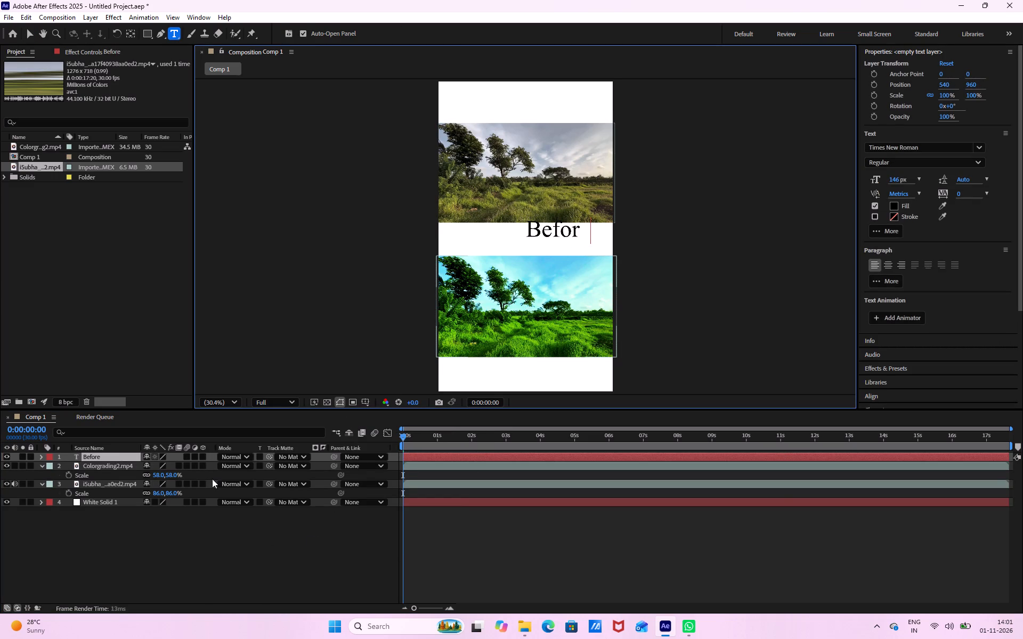
{"action": "left_click", "coordinate": [446, 531]}
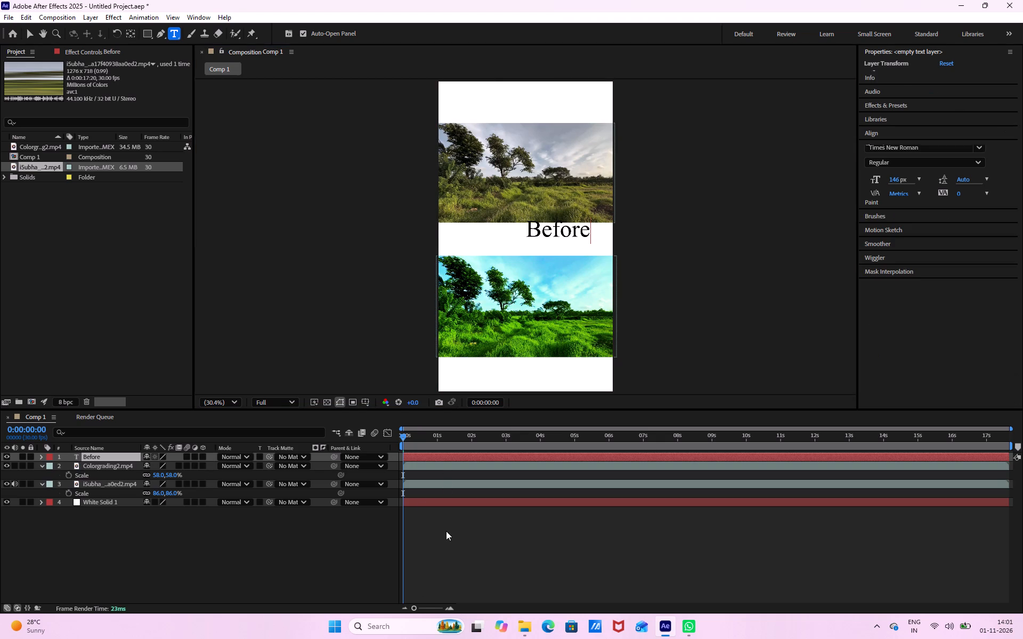
{"action": "left_click", "coordinate": [517, 453]}
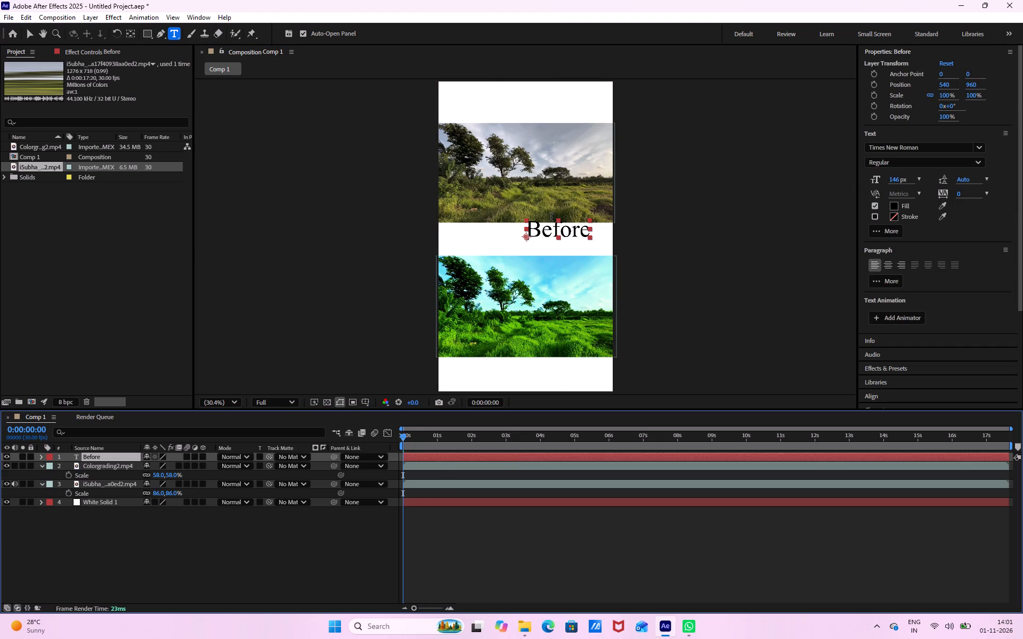
Move the "Before" text into the white space above the original clip, at position about 352, 239.
{"action": "left_click", "coordinate": [33, 36]}
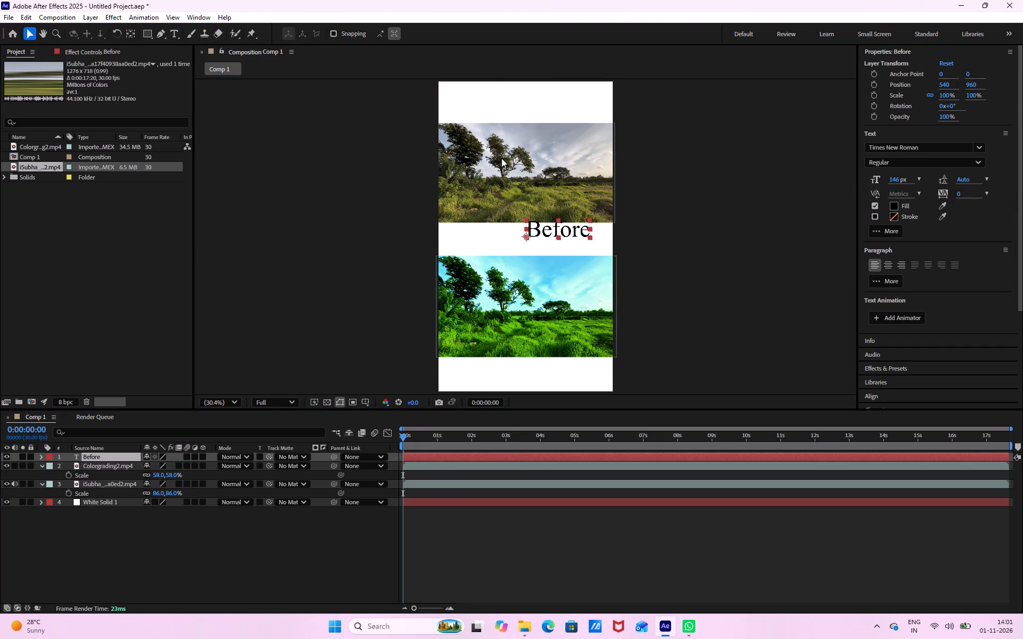
{"action": "left_click_drag", "start_coordinate": [553, 233], "coordinate": [505, 113]}
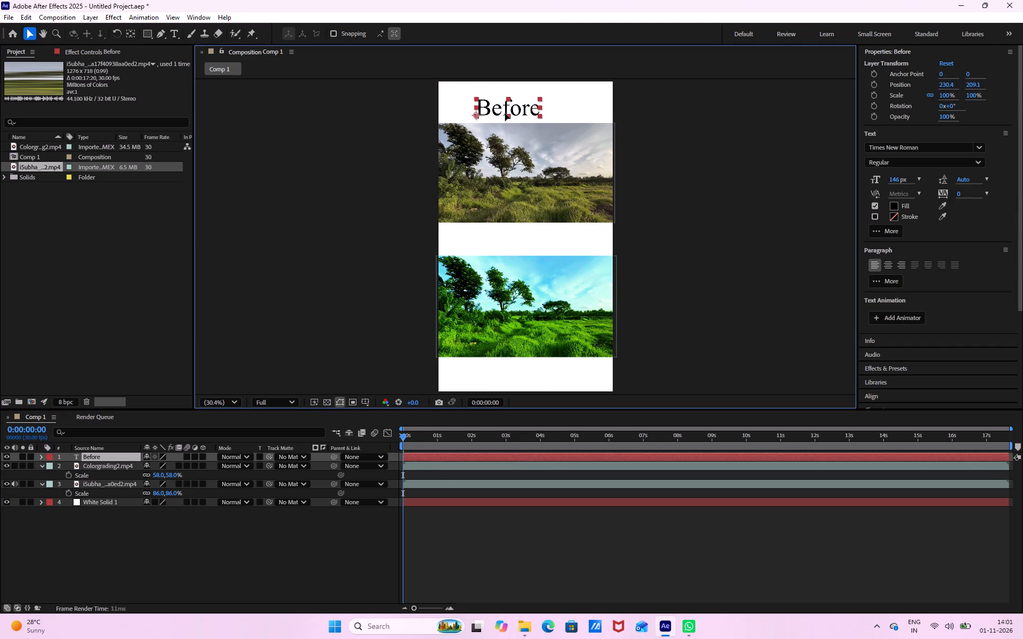
{"action": "left_click_drag", "start_coordinate": [505, 113], "coordinate": [522, 116]}
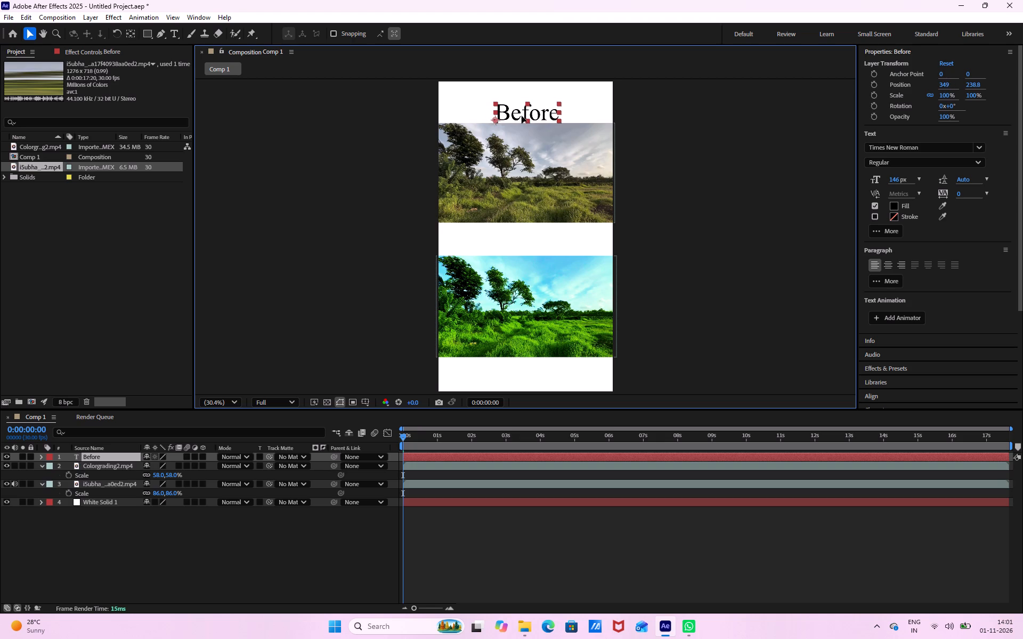
{"action": "left_click_drag", "start_coordinate": [522, 116], "coordinate": [522, 116]}
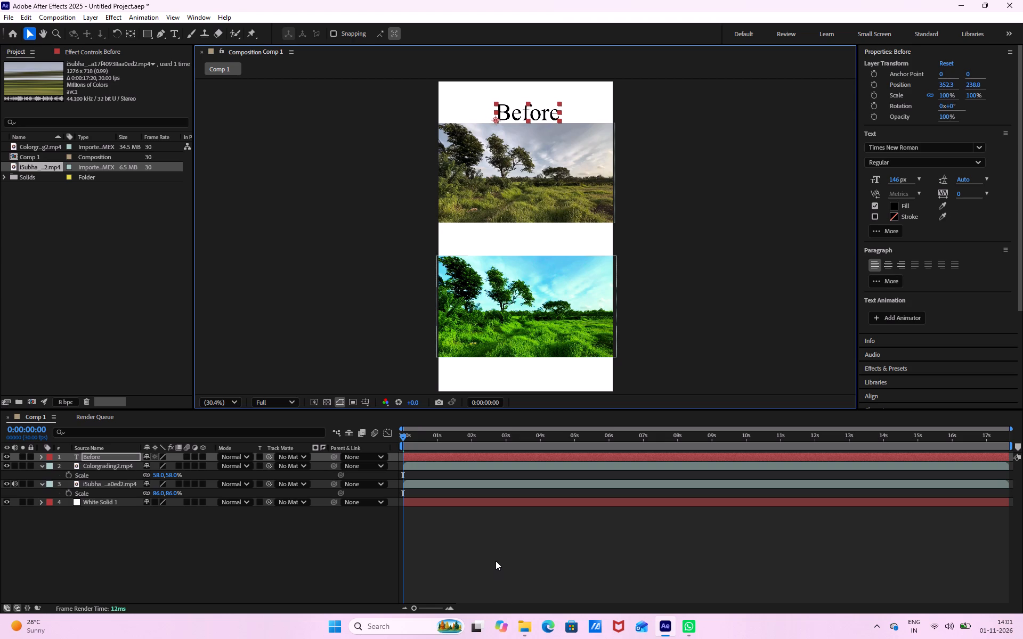
Duplicate the "Before" text layer and place the copy directly below the Colorgrading2.mp4 layer in the layer stack.
{"action": "left_click", "coordinate": [435, 460]}
{"action": "key", "text": "ctrl+d"}
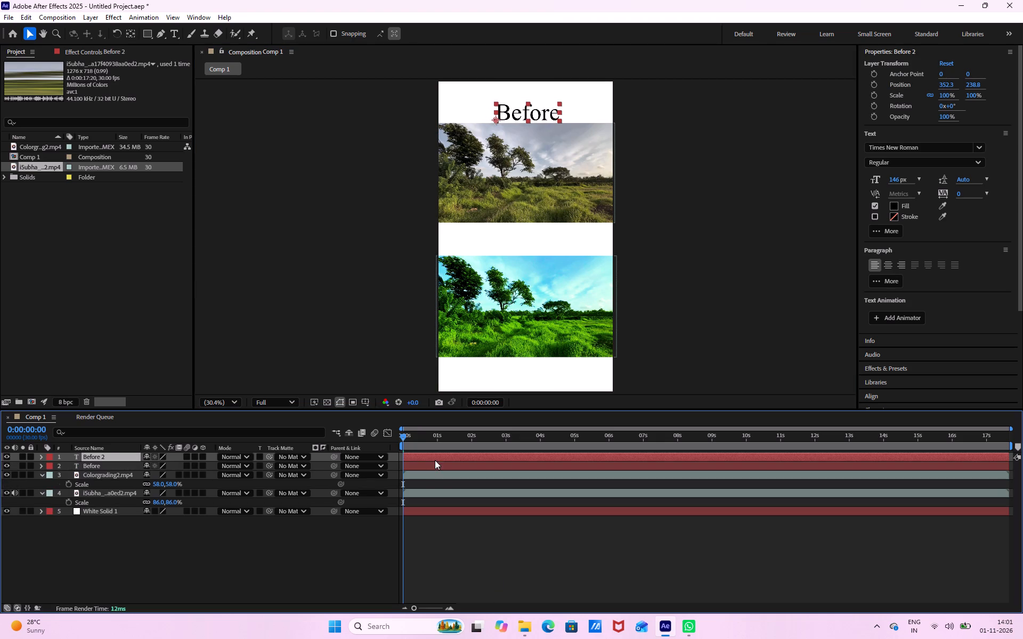
{"action": "left_click_drag", "start_coordinate": [113, 461], "coordinate": [113, 483]}
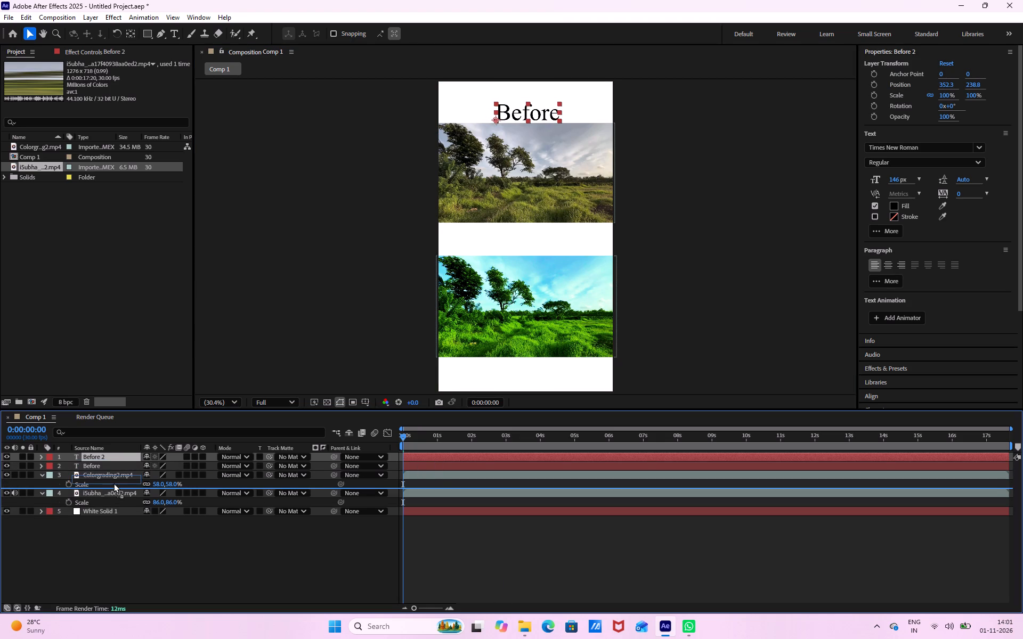
{"action": "left_click_drag", "start_coordinate": [113, 483], "coordinate": [113, 486]}
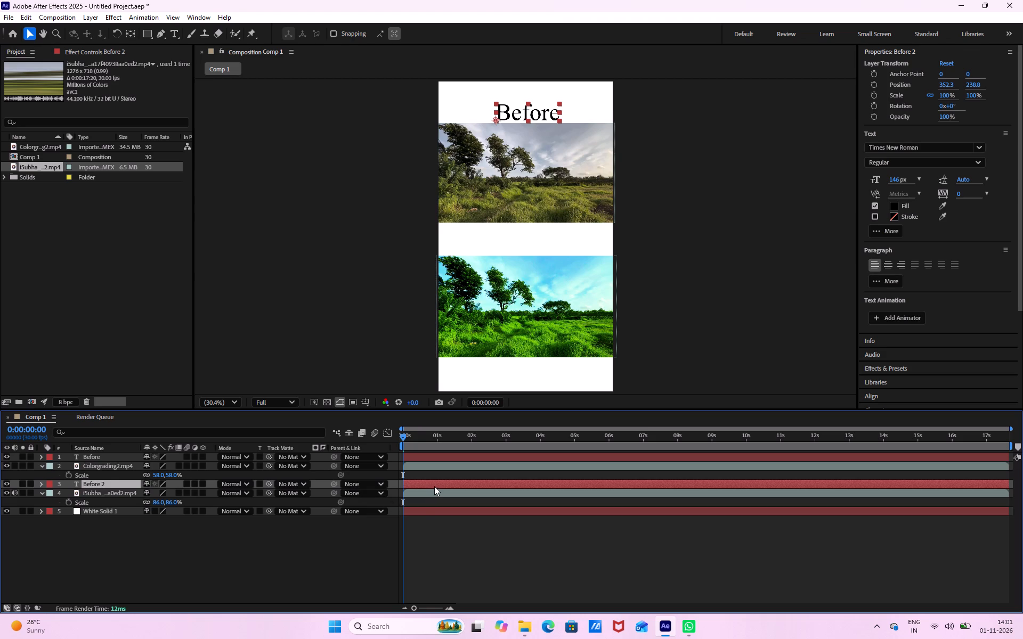
Change the text of the duplicated title layer to "After".
{"action": "double_click", "coordinate": [434, 485]}
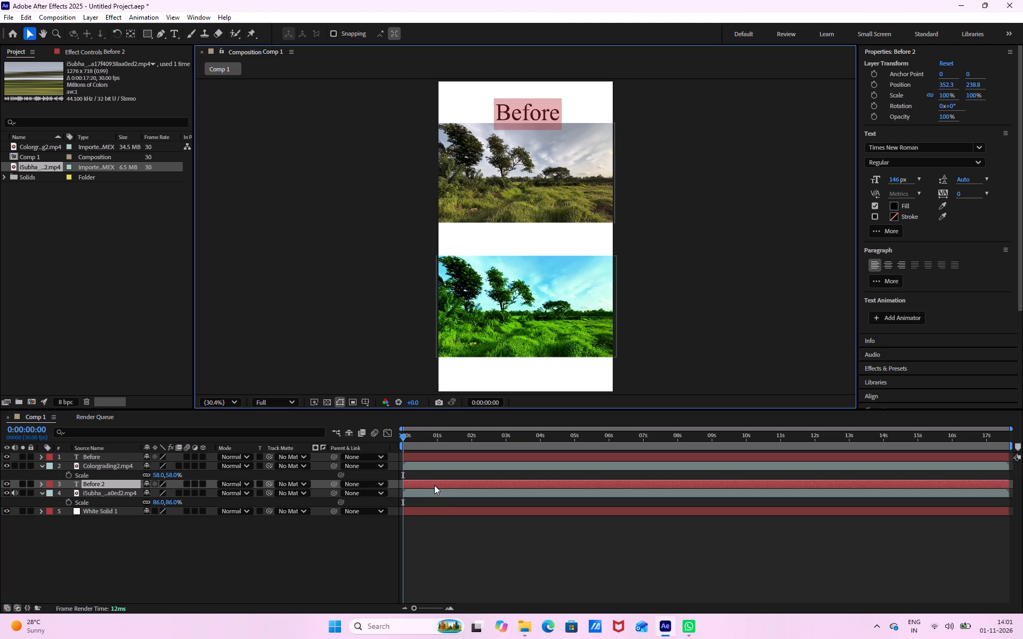
{"action": "key", "text": "shift+a"}
{"action": "type", "text": "fter"}
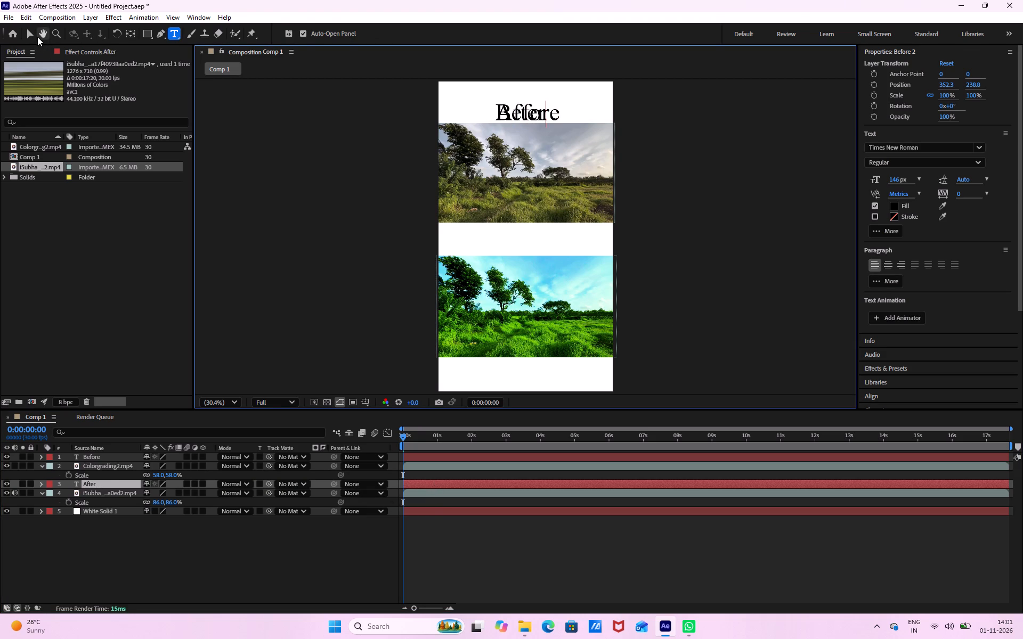
Move the "After" text into the white gap between the two clips, at position about 375, 1065.
{"action": "left_click", "coordinate": [30, 36]}
{"action": "left_click_drag", "start_coordinate": [535, 113], "coordinate": [531, 172]}
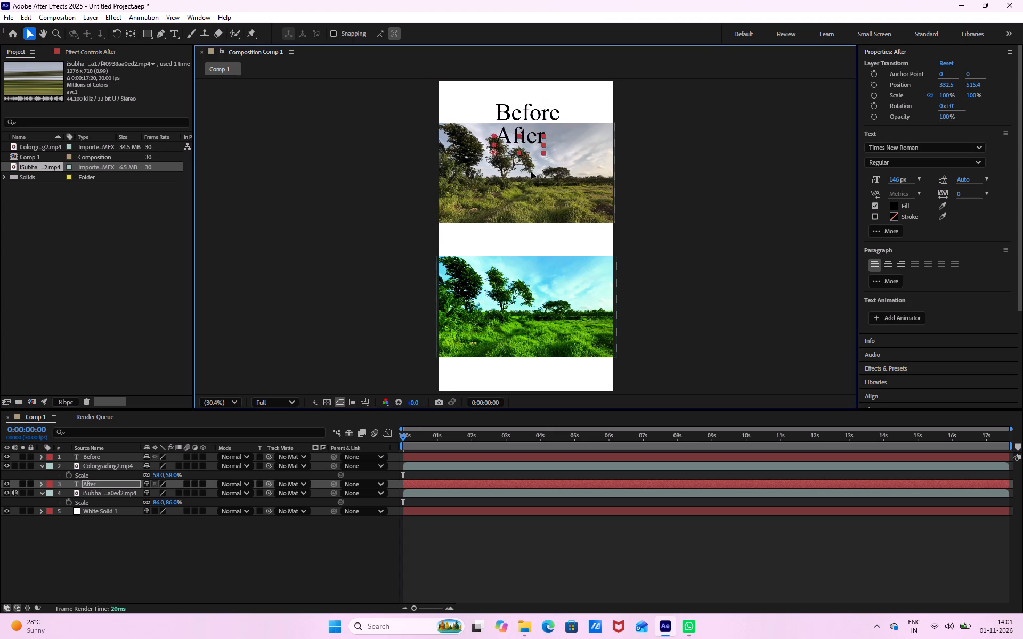
{"action": "left_click_drag", "start_coordinate": [531, 172], "coordinate": [537, 244]}
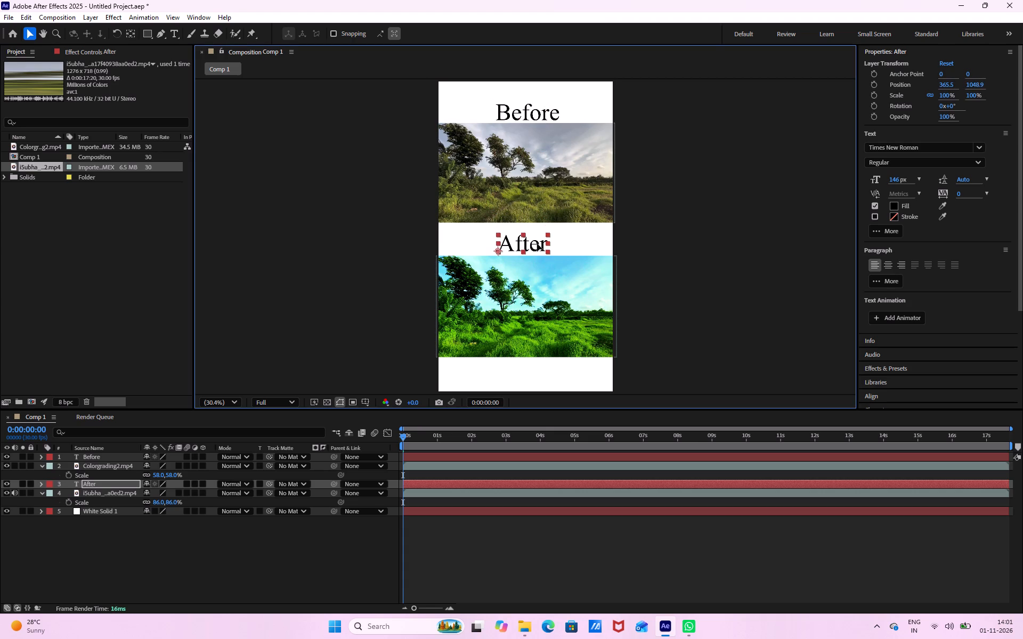
{"action": "left_click_drag", "start_coordinate": [537, 244], "coordinate": [539, 247]}
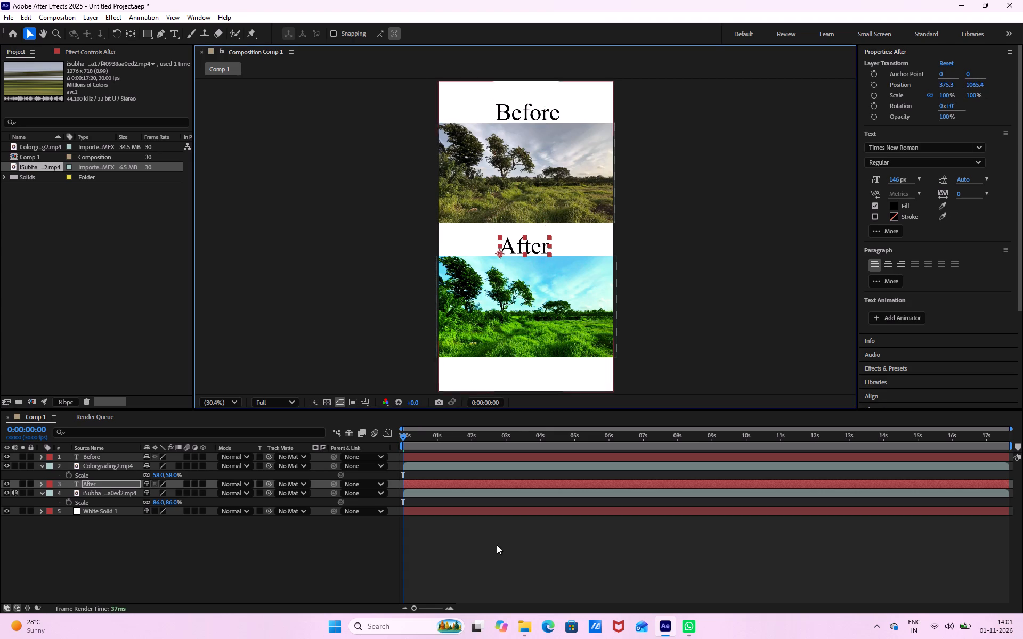
{"action": "left_click", "coordinate": [470, 569]}
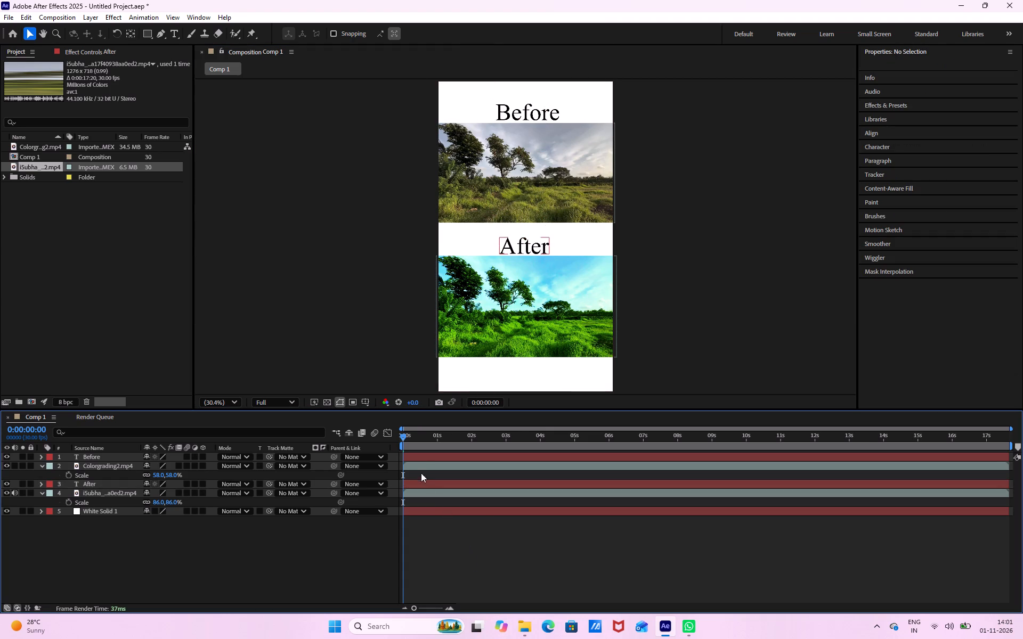
Scale the "Before" text up to 135% and shift it to sit centred above the original clip.
{"action": "left_click", "coordinate": [427, 455]}
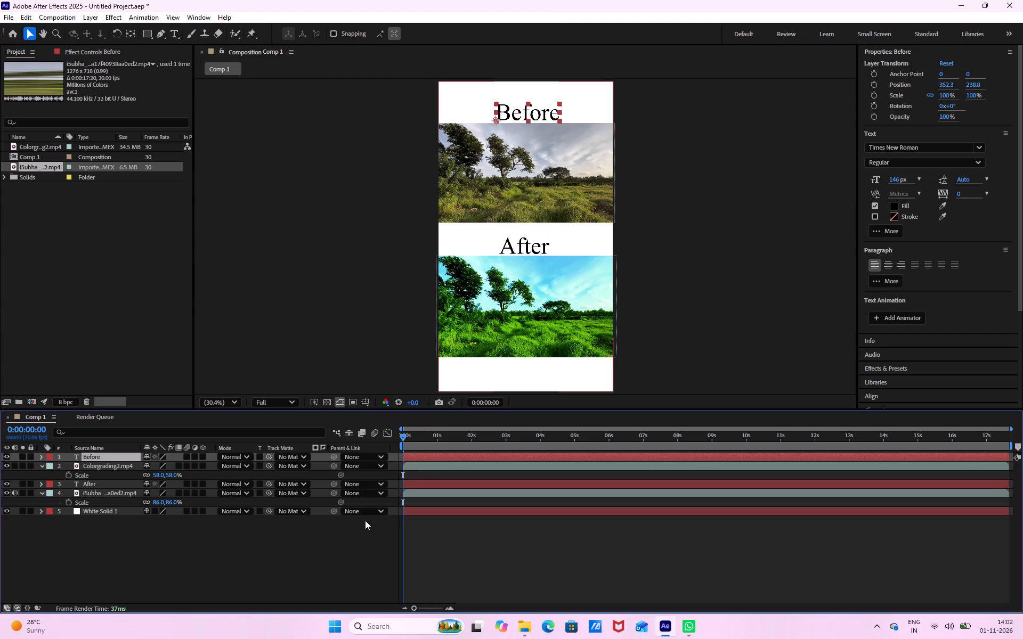
{"action": "key", "text": "s"}
{"action": "left_click_drag", "start_coordinate": [157, 466], "coordinate": [178, 469]}
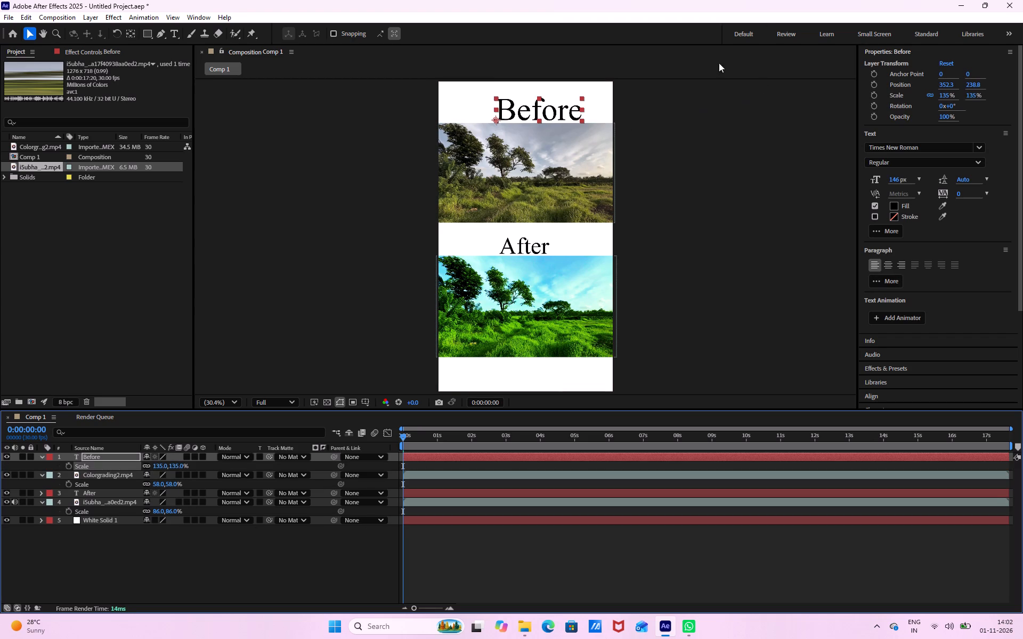
{"action": "left_click_drag", "start_coordinate": [530, 106], "coordinate": [519, 107]}
Scale the "After" text up to 139% and re-centre it above the graded clip, at position about 326, 1069.
{"action": "left_click", "coordinate": [521, 248]}
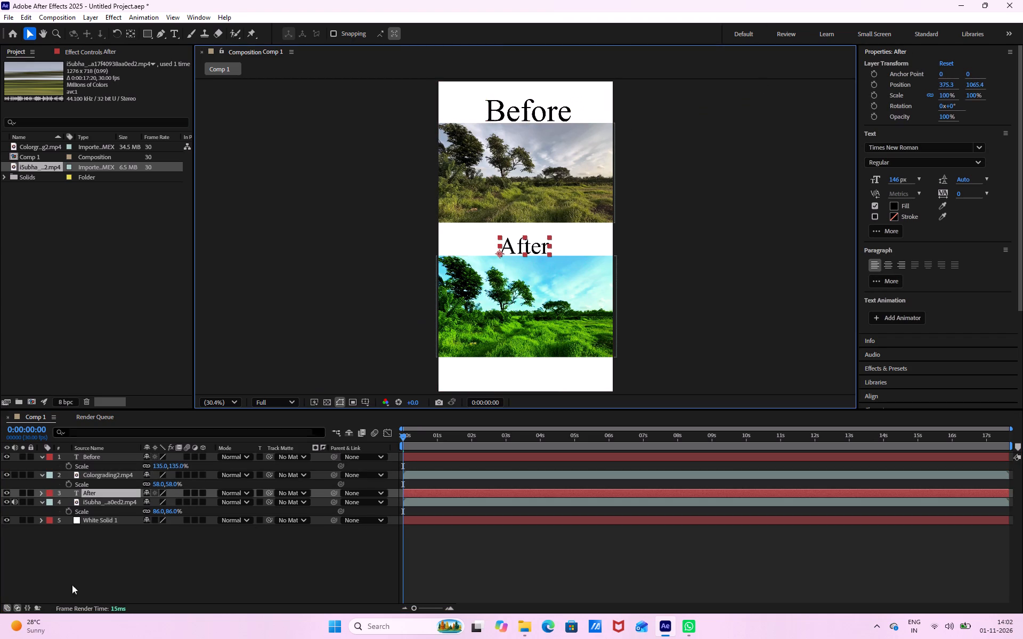
{"action": "key", "text": "s"}
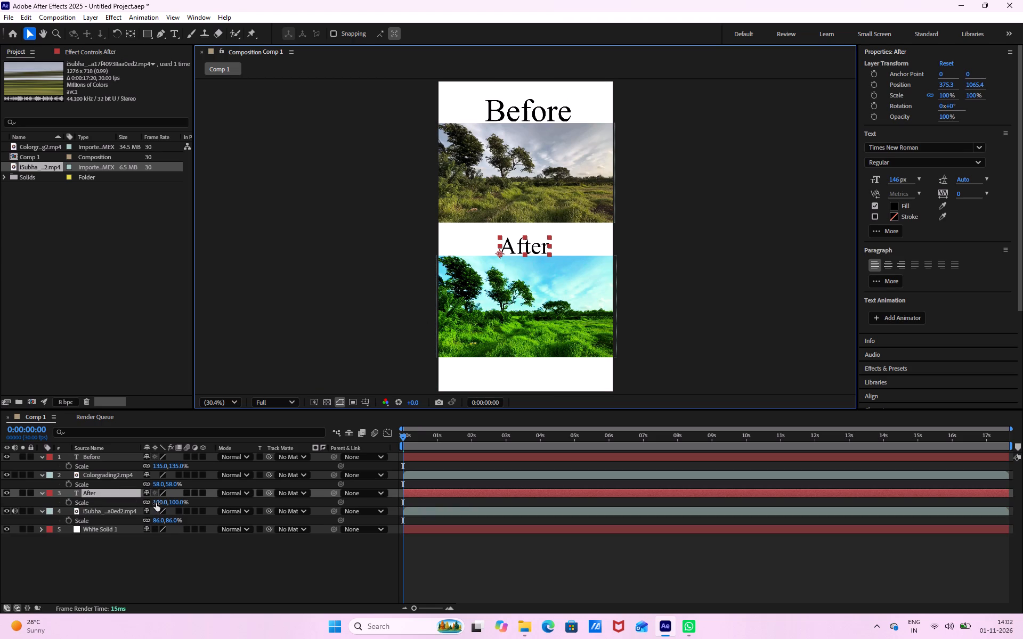
{"action": "left_click_drag", "start_coordinate": [156, 503], "coordinate": [178, 502]}
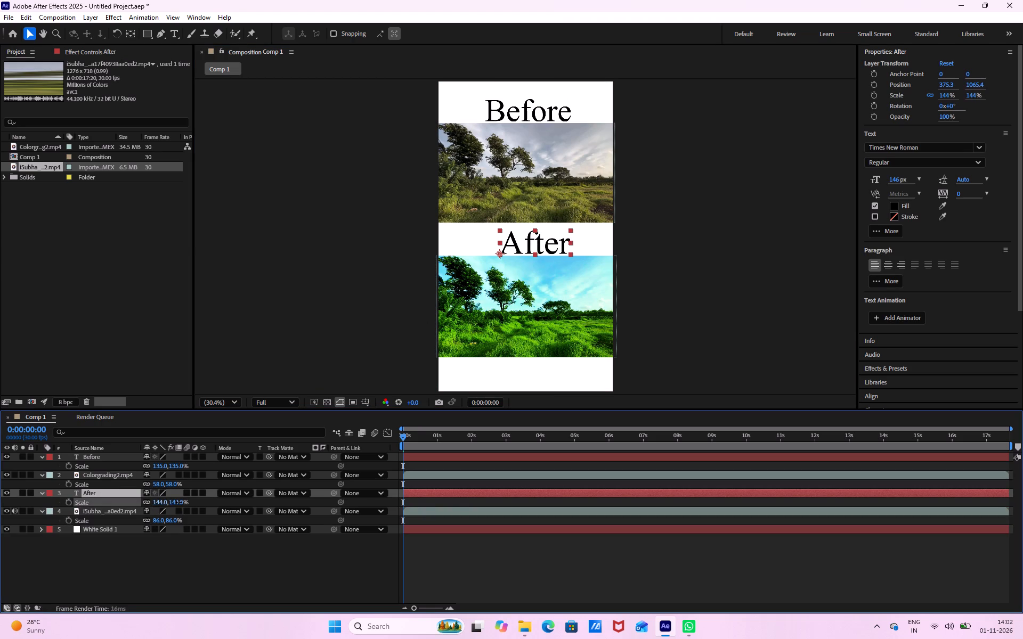
{"action": "left_click_drag", "start_coordinate": [178, 502], "coordinate": [176, 503]}
{"action": "left_click_drag", "start_coordinate": [535, 239], "coordinate": [516, 237]}
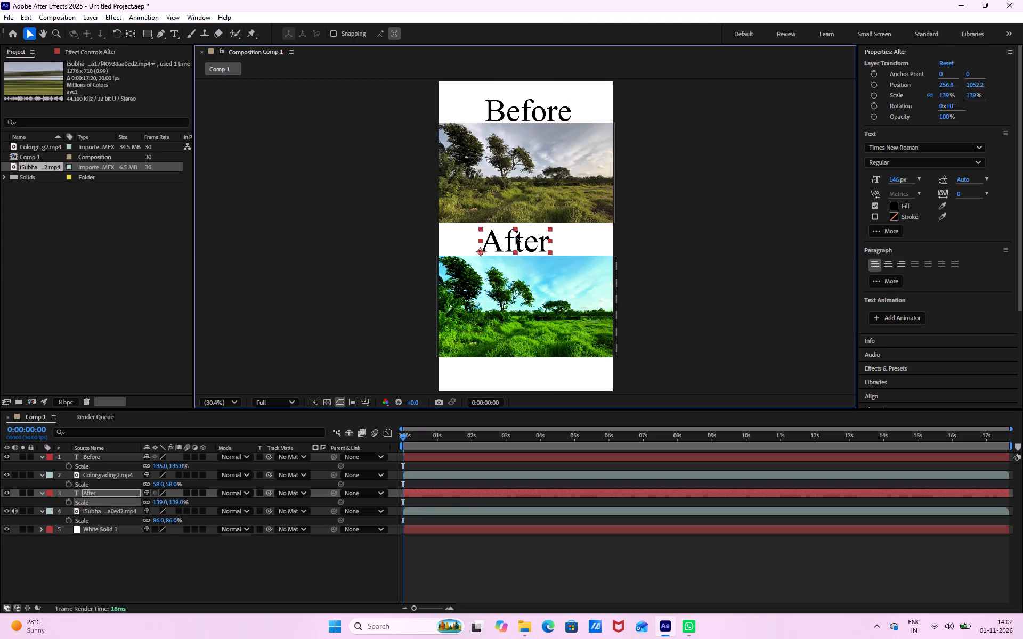
{"action": "left_click_drag", "start_coordinate": [516, 237], "coordinate": [526, 237]}
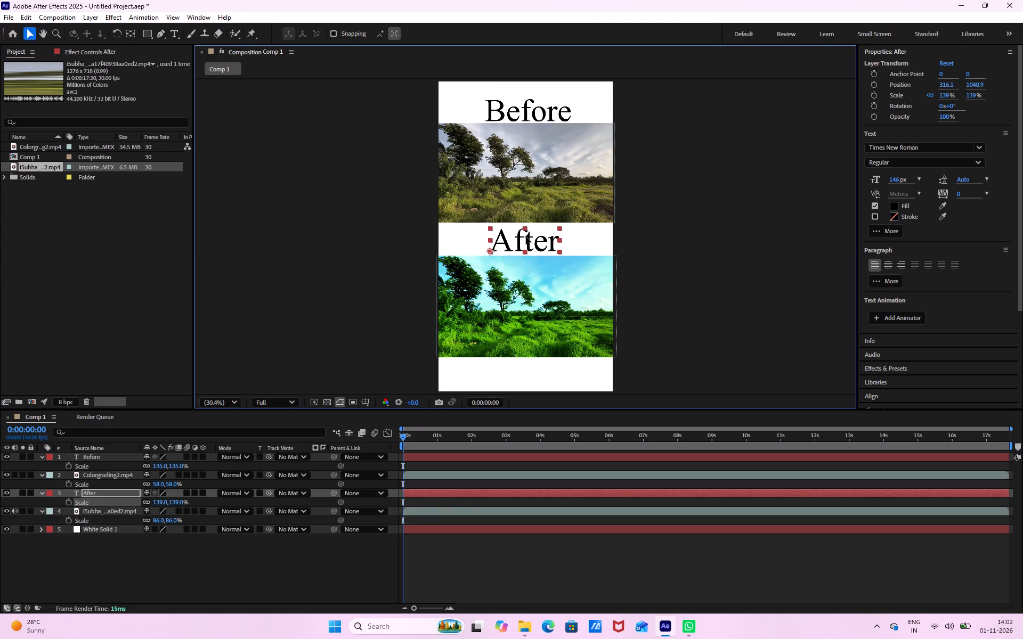
{"action": "left_click_drag", "start_coordinate": [526, 237], "coordinate": [527, 240]}
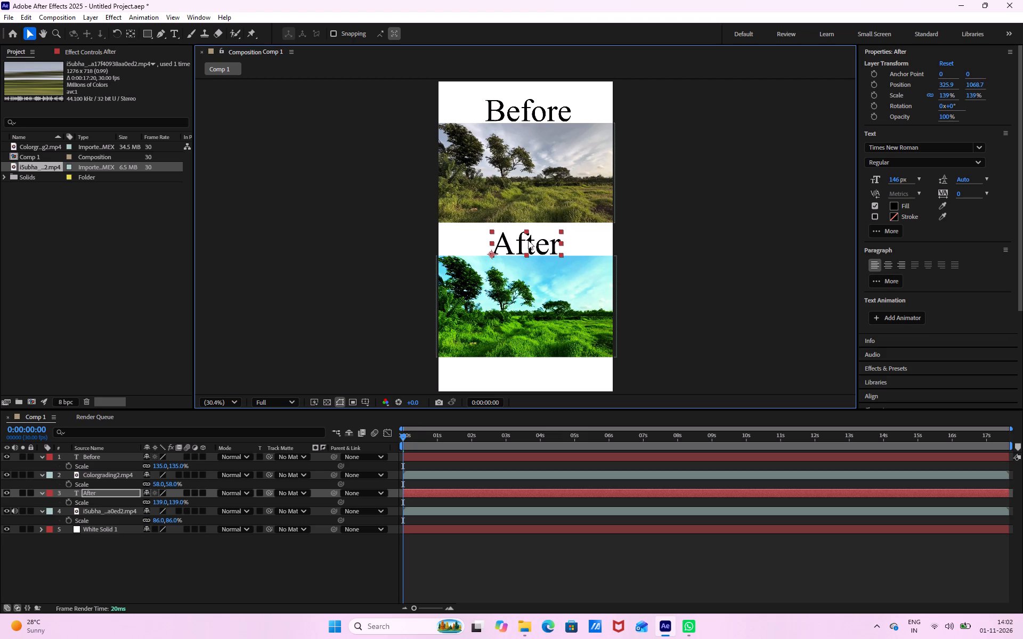
Play back the composition to review both titled clips.
{"action": "key", "text": "space"}
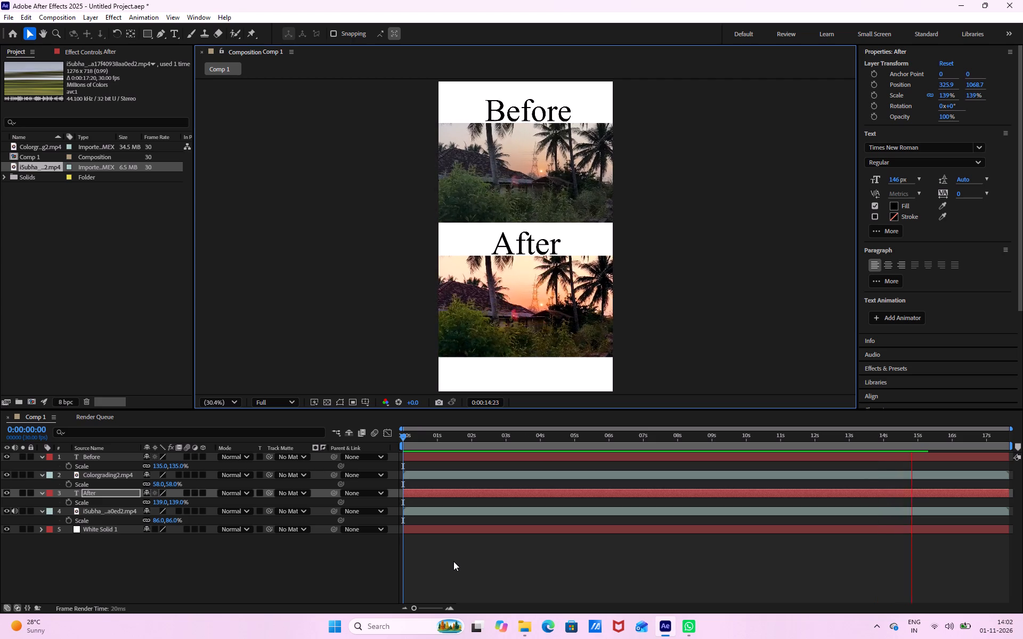
{"action": "key", "text": "space"}
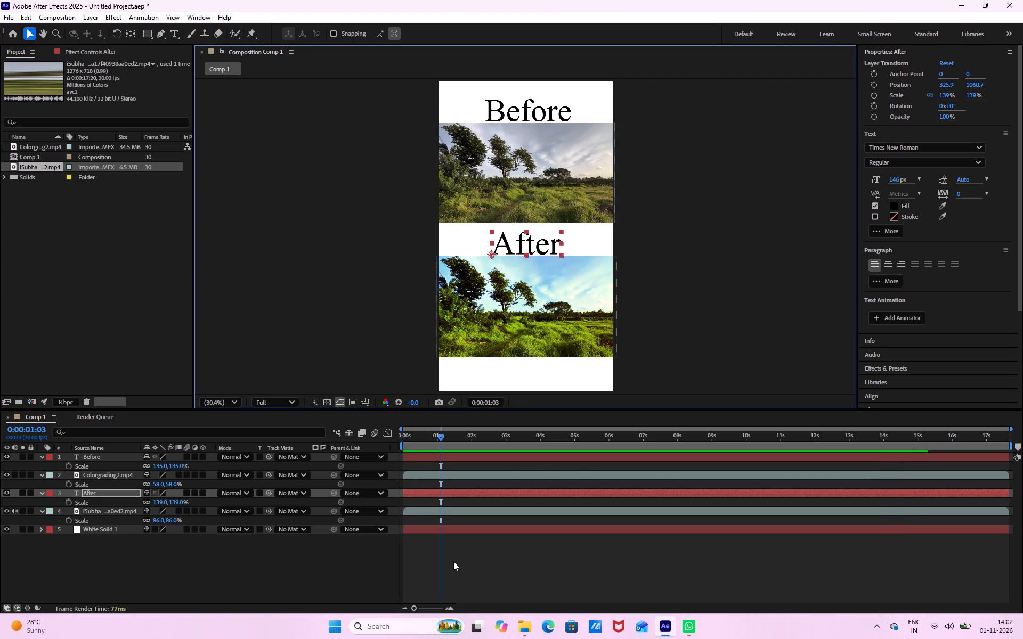
Add Comp 1 to the Render Queue for export.
{"action": "left_click", "coordinate": [12, 20]}
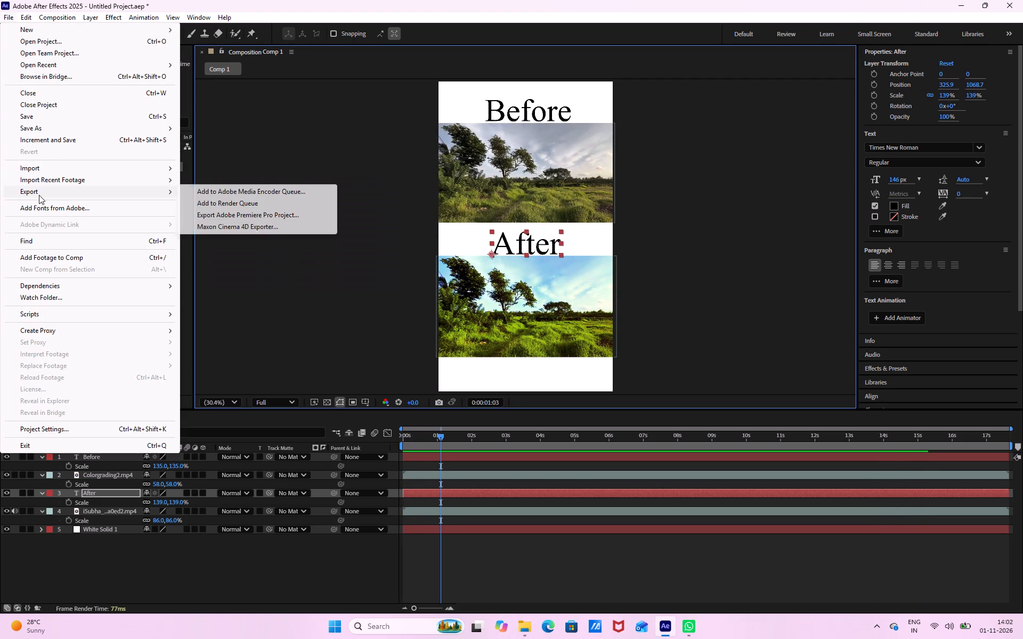
{"action": "left_click", "coordinate": [39, 195]}
{"action": "left_click", "coordinate": [220, 206]}
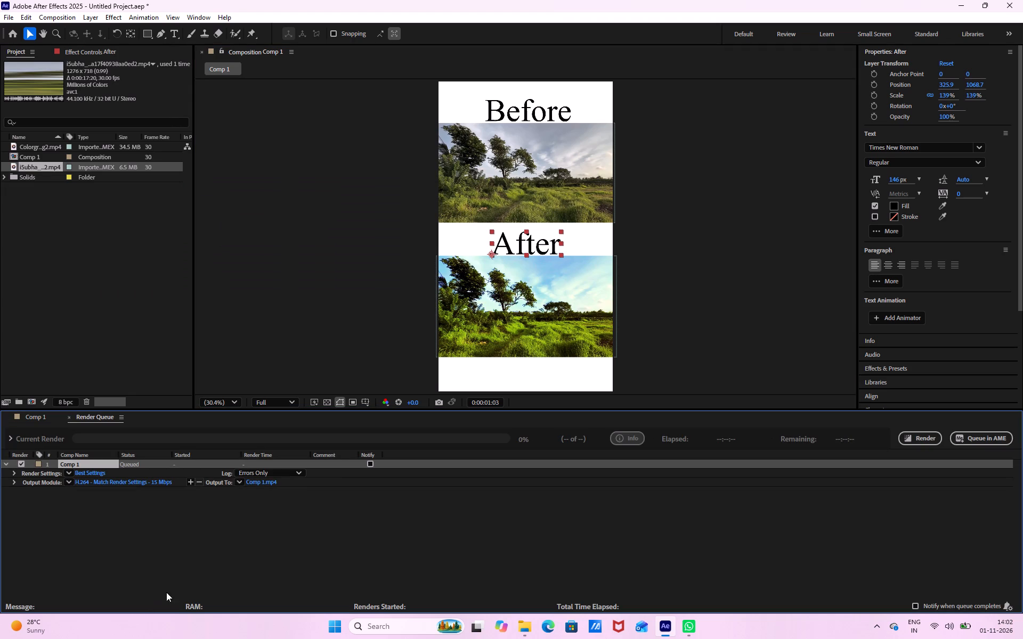
Enter "Before af" as the start of the render output's file name, in the PRACTICE VIDEOS folder.
{"action": "left_click", "coordinate": [258, 483]}
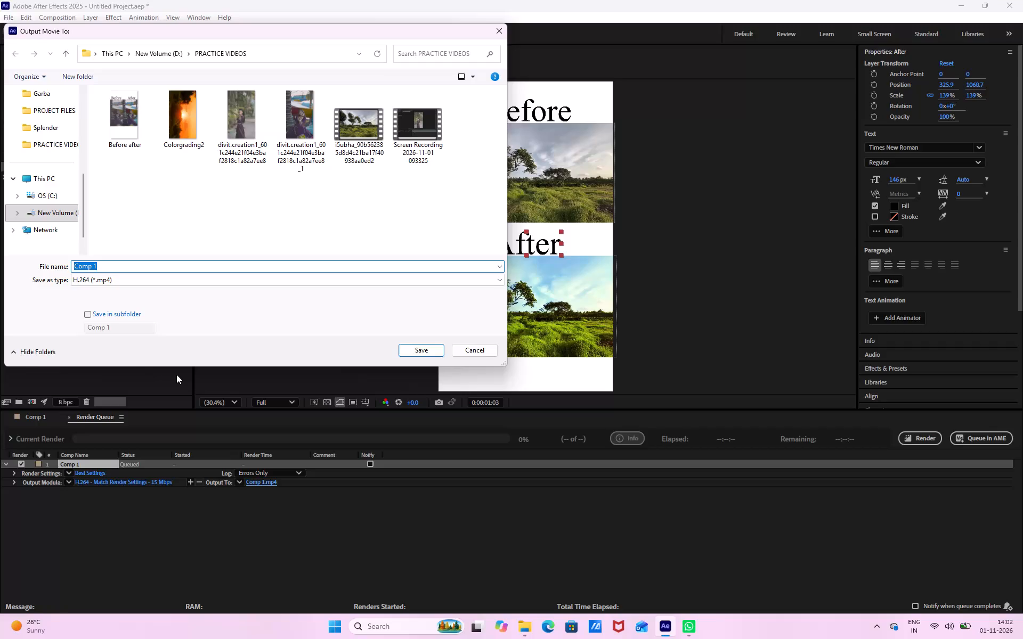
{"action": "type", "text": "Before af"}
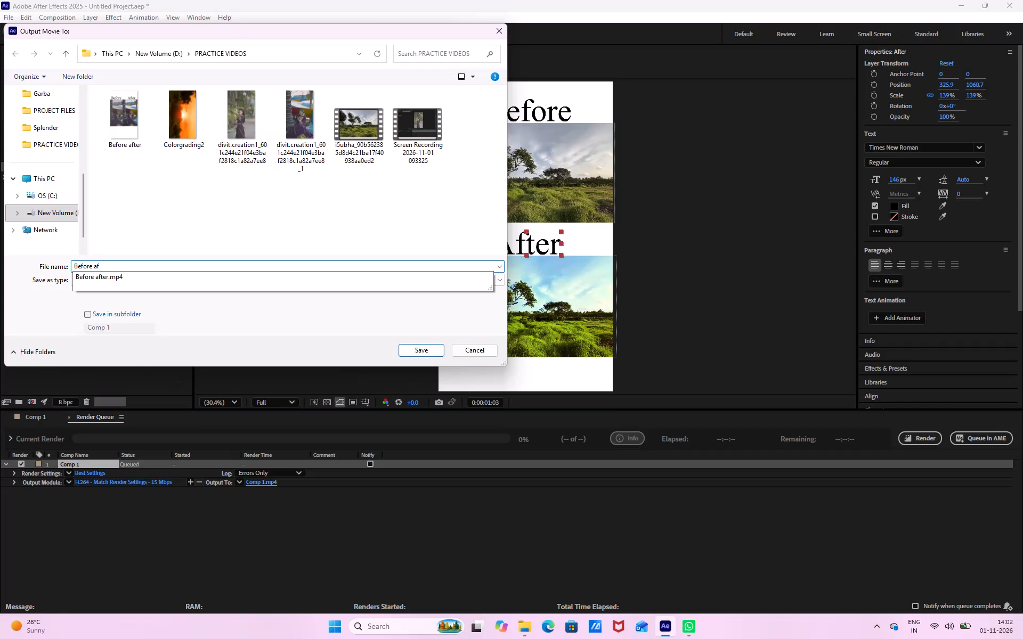
Complete the output file name as "Before after2" in the PRACTICE VIDEOS folder and start rendering Comp 1.
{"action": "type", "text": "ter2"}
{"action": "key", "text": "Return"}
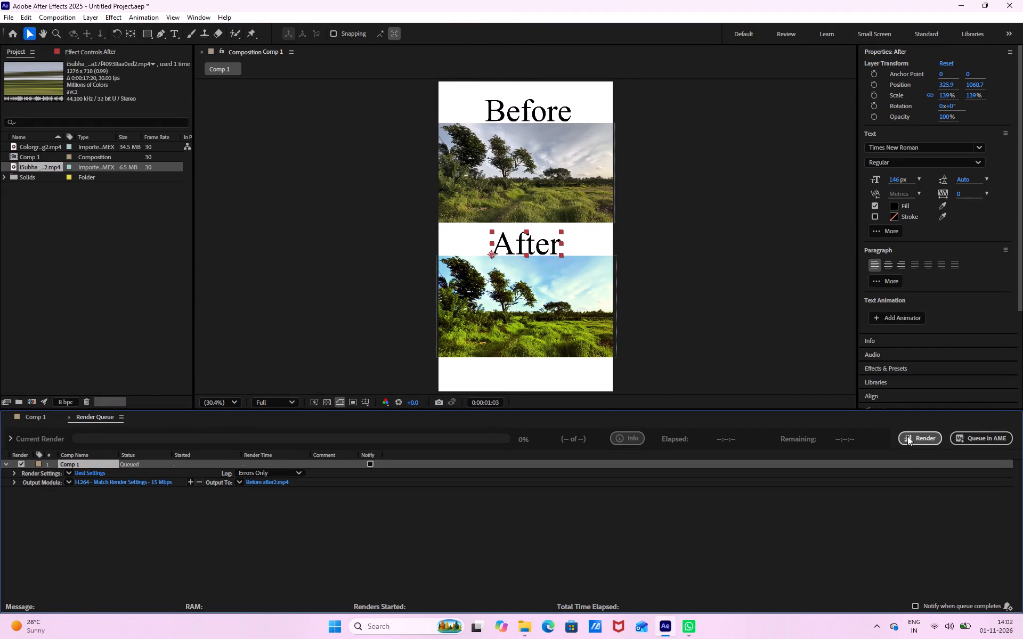
{"action": "left_click", "coordinate": [920, 436]}
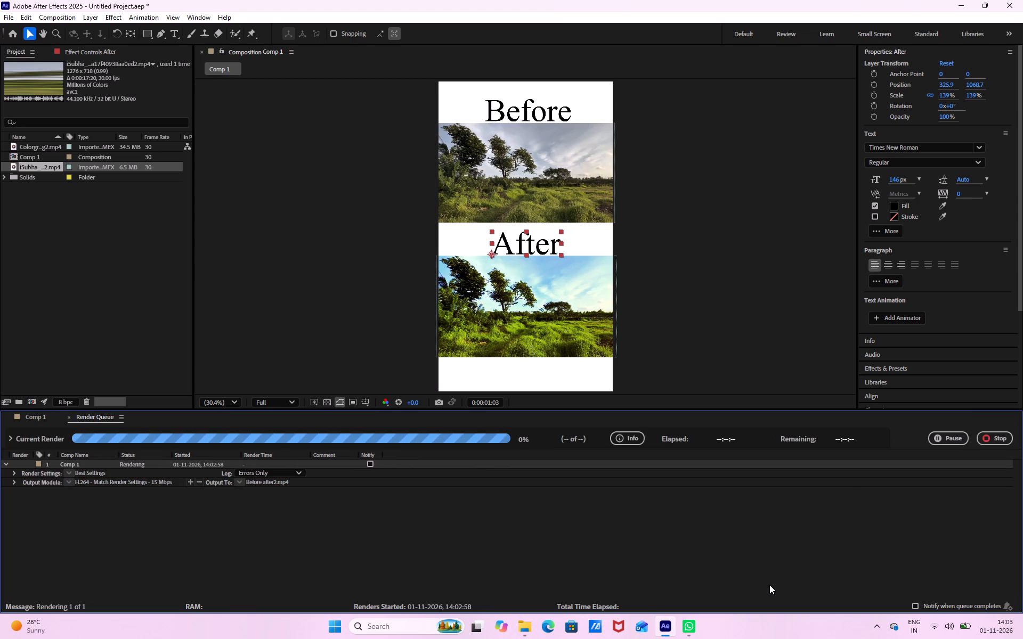